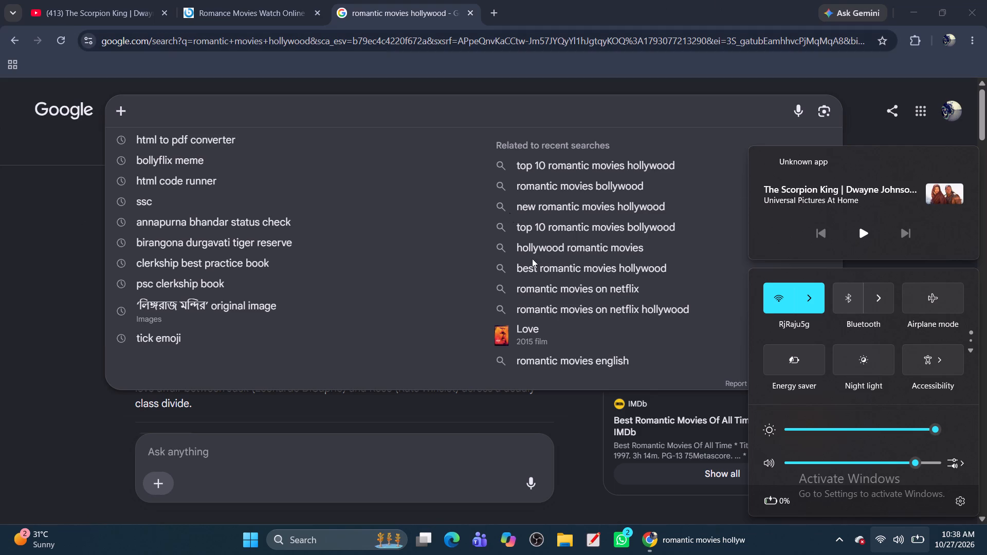
# Close the Google search, romance movies and YouTube pages, leaving only a blank new tab, and minimise the browser.
pyautogui.click(470, 12)
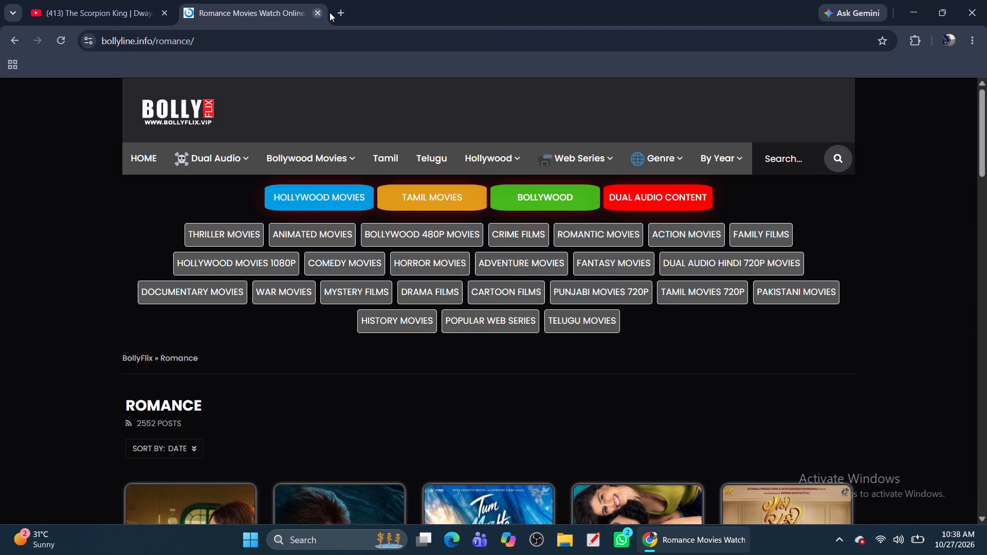
pyautogui.click(319, 12)
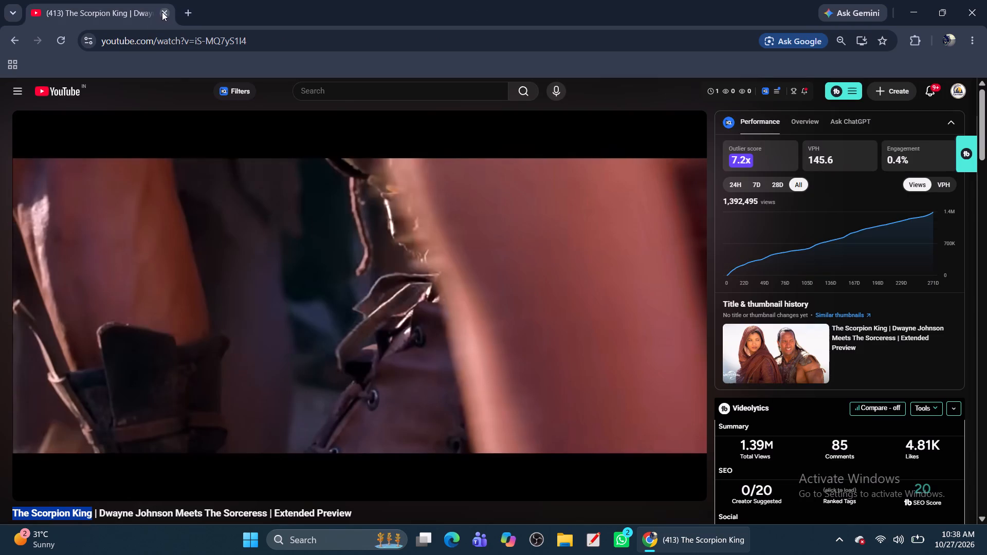
pyautogui.click(185, 8)
pyautogui.click(165, 13)
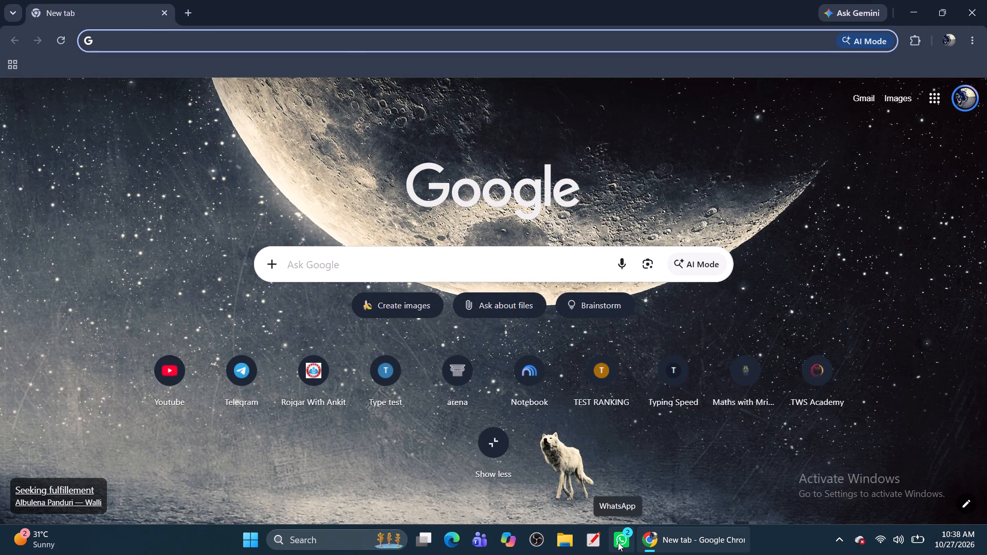
pyautogui.click(921, 3)
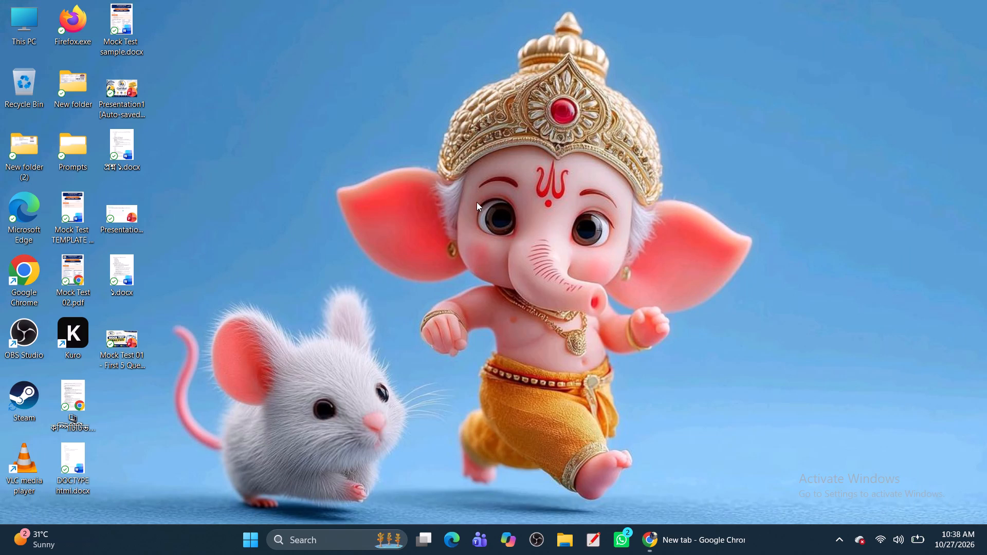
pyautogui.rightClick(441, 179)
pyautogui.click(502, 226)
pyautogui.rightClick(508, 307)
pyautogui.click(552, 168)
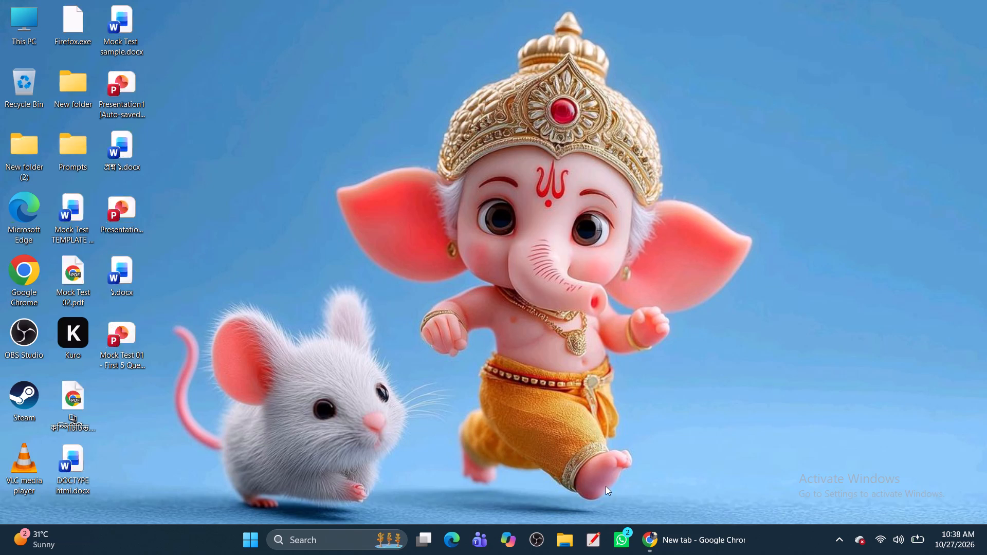
# Open 1.docx from the Rough folder on New Volume (E:) and close the folder window.
pyautogui.doubleClick(36, 17)
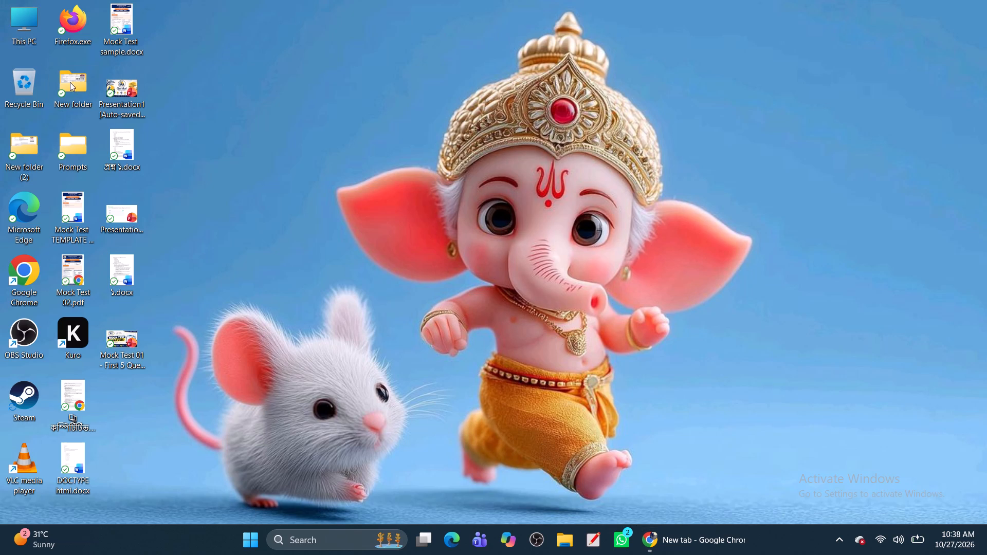
pyautogui.doubleClick(530, 117)
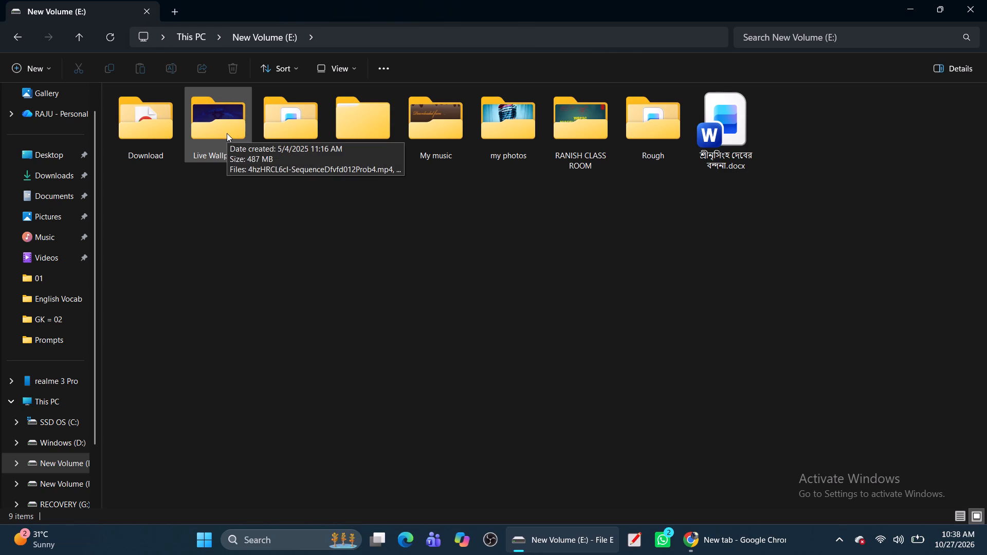
pyautogui.click(885, 542)
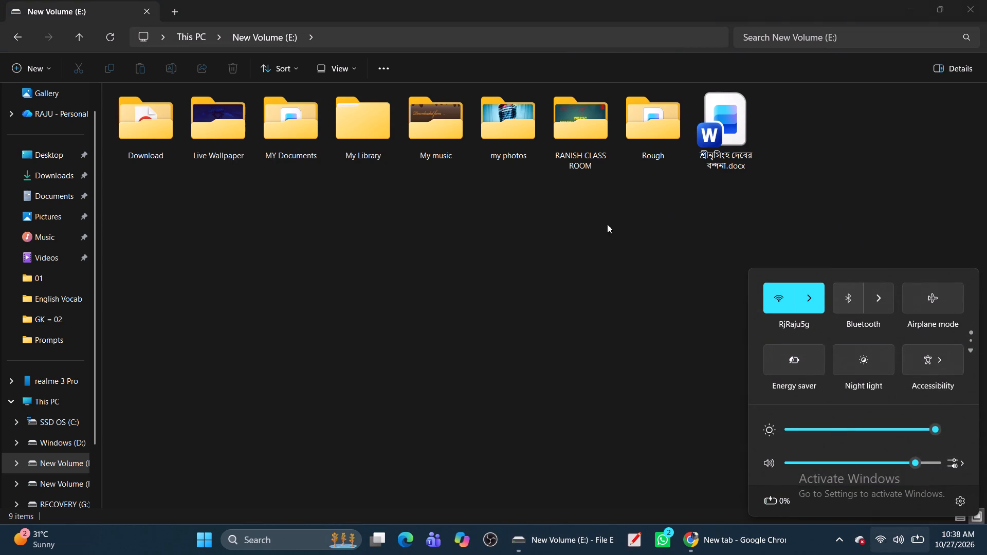
pyautogui.click(602, 357)
pyautogui.doubleClick(657, 123)
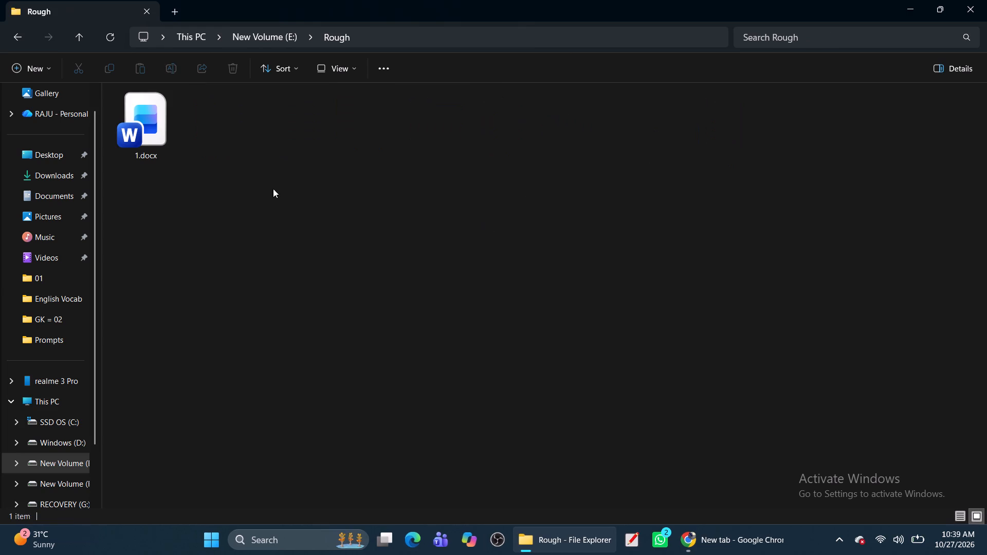
pyautogui.doubleClick(158, 117)
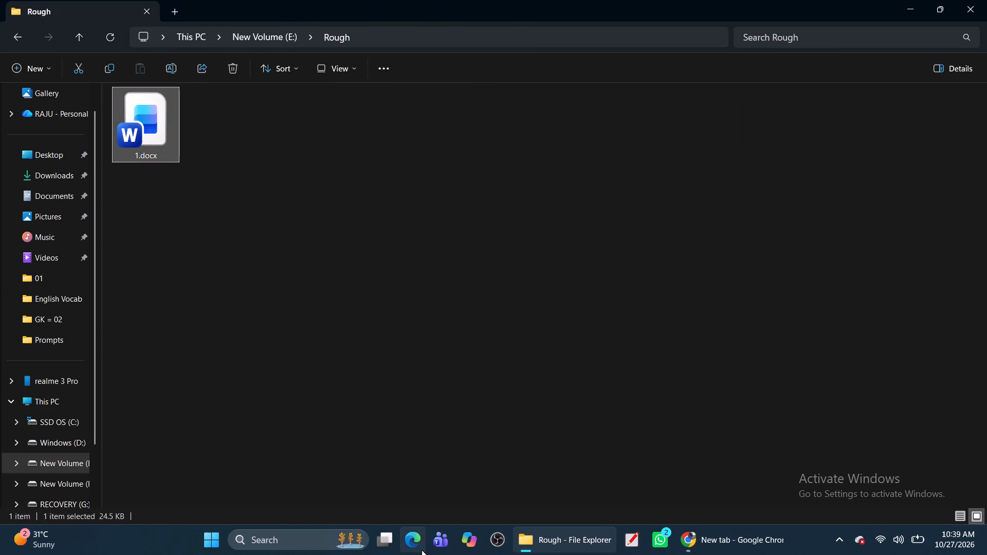
pyautogui.click(986, 0)
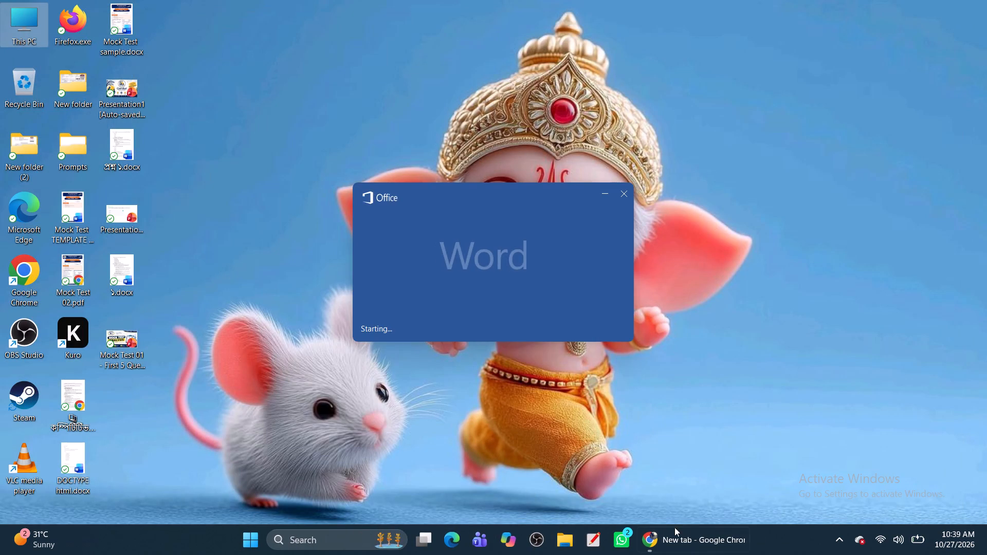
# Switch to 1.docx in Word and look through the multiple-choice questions on its first two pages.
pyautogui.click(693, 539)
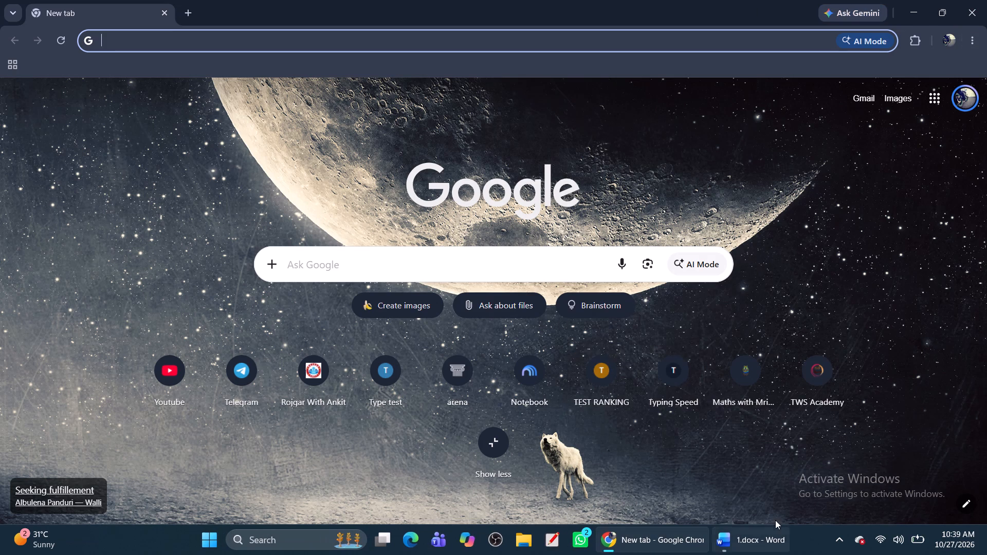
pyautogui.click(769, 535)
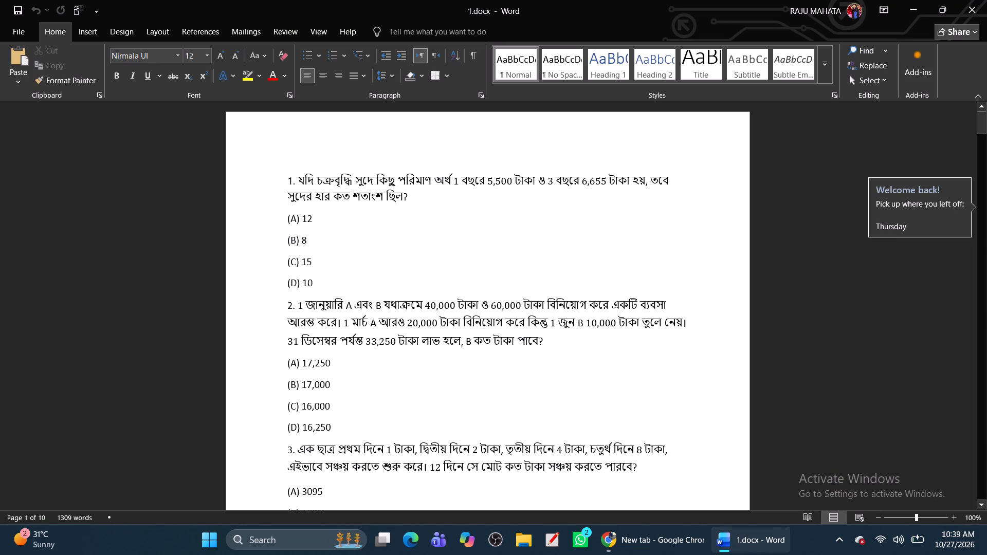
pyautogui.scroll(-6, 462, 303)
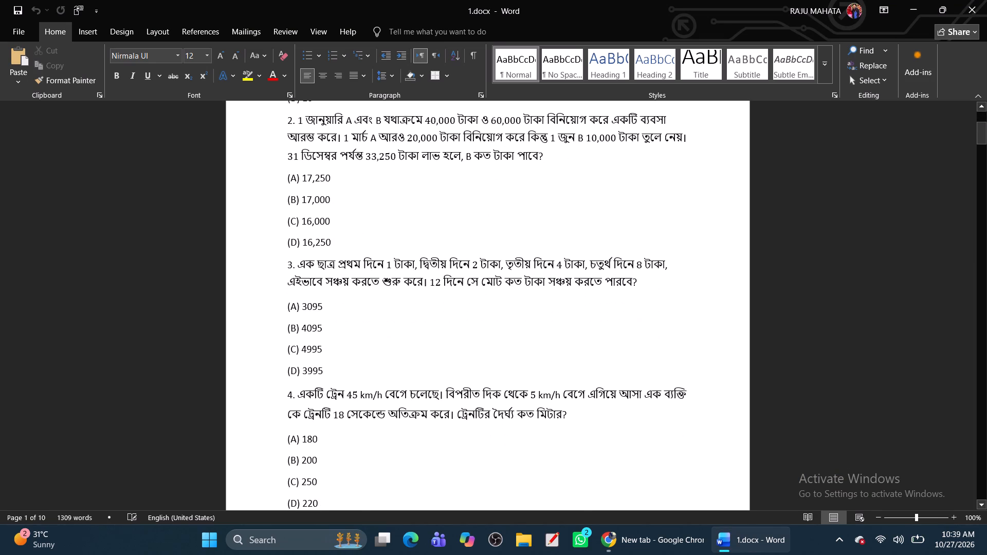
pyautogui.scroll(-11, 496, 413)
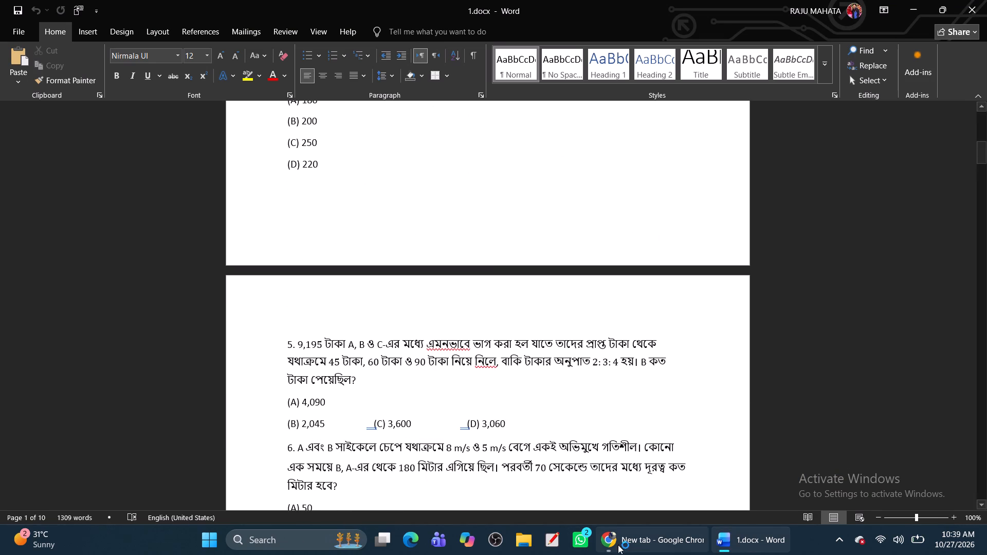
# In File Explorer, open GK=03 .pptx from RANISH CLASS ROOM > Static Notes > Static Gk 40 Ques on New Volume (E:).
pyautogui.click(627, 550)
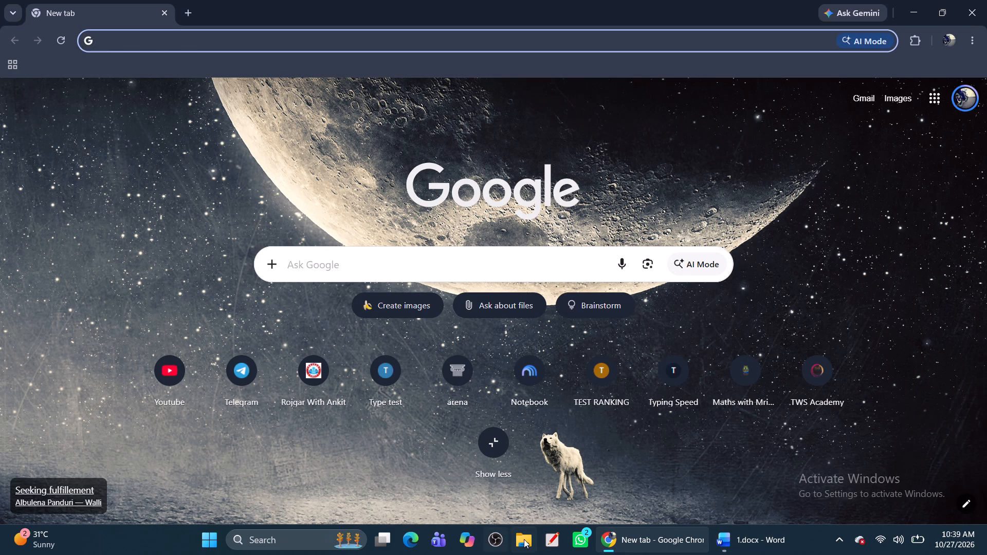
pyautogui.click(524, 539)
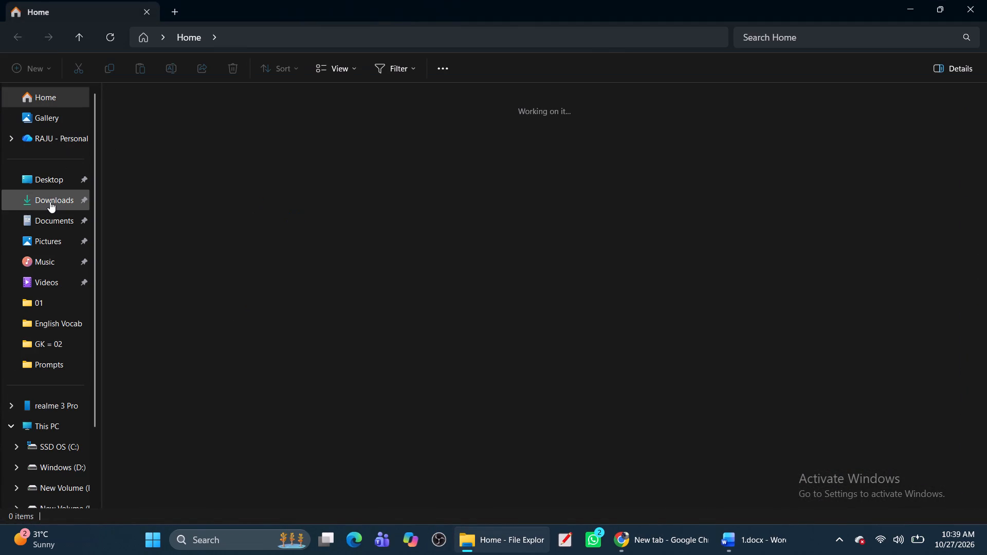
pyautogui.click(53, 430)
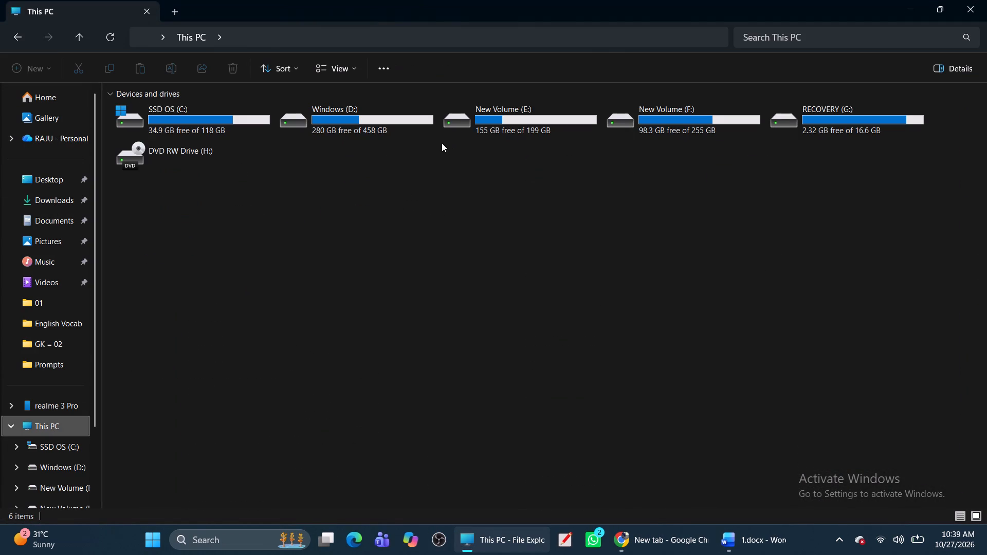
pyautogui.doubleClick(510, 118)
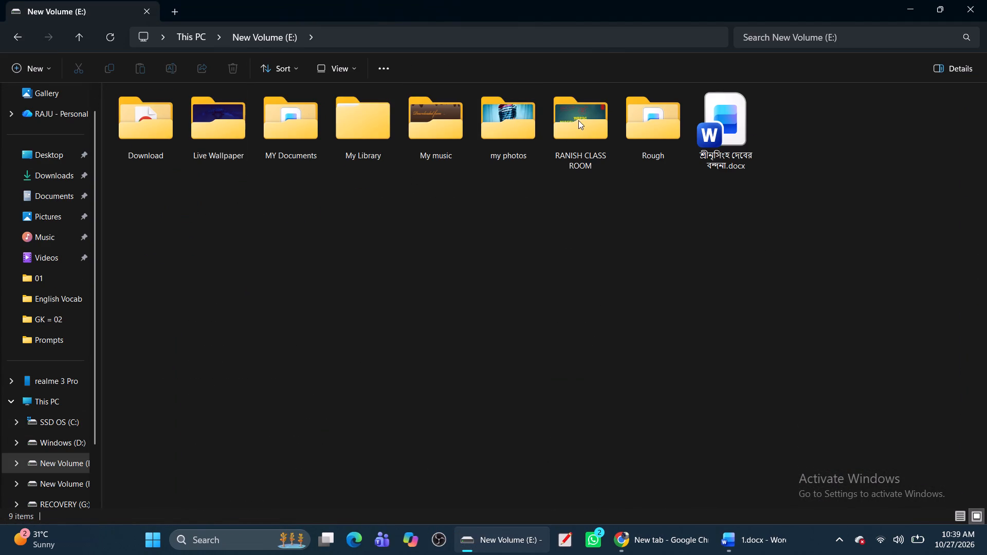
pyautogui.doubleClick(578, 120)
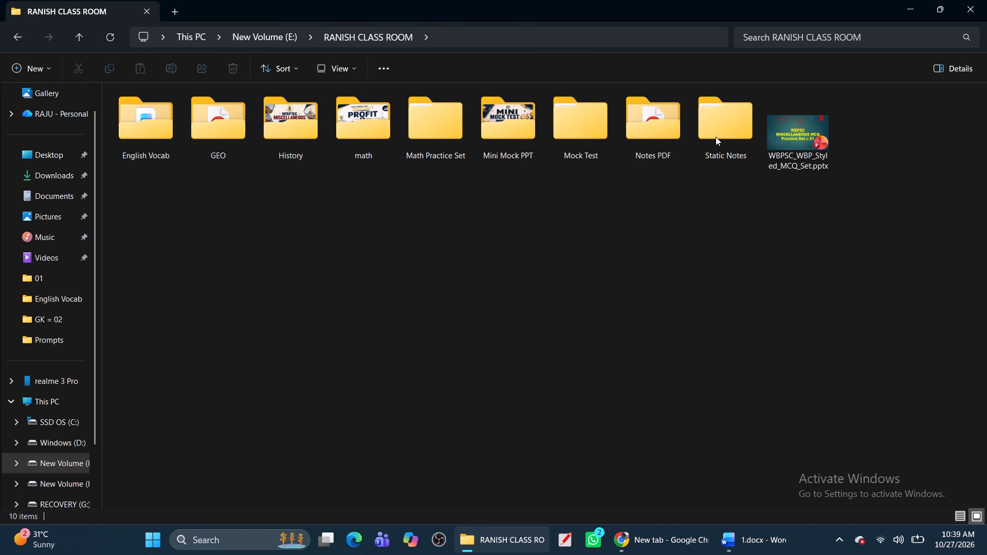
pyautogui.click(716, 136)
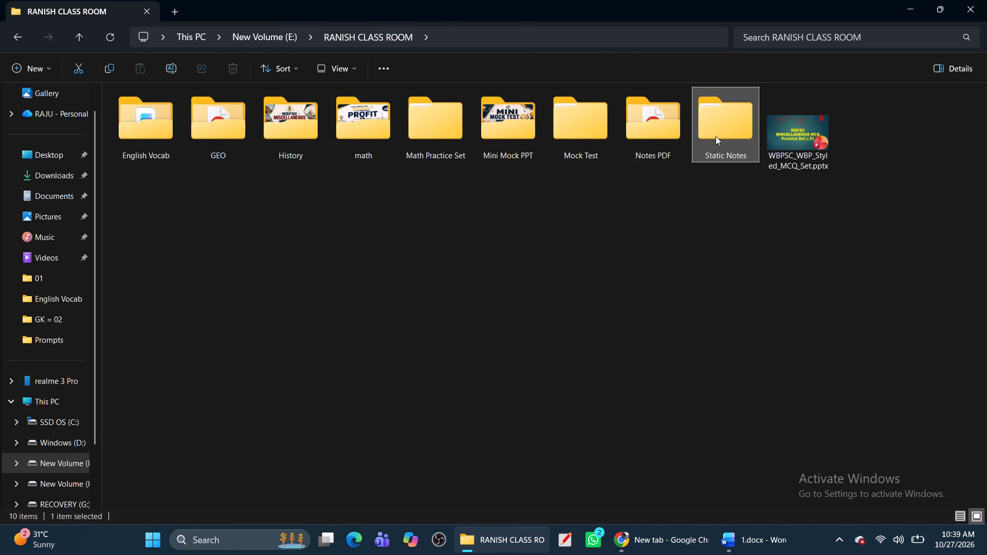
pyautogui.doubleClick(710, 136)
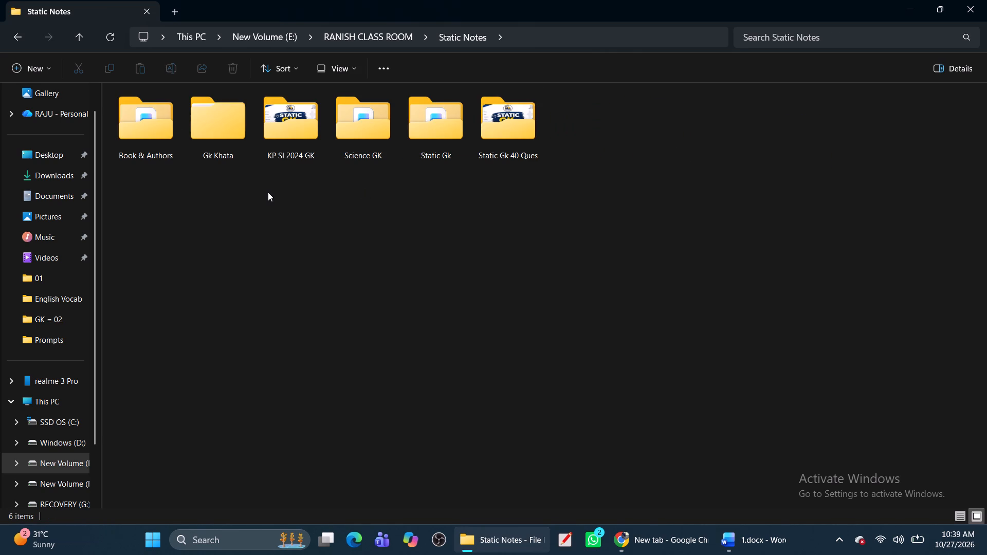
pyautogui.doubleClick(503, 145)
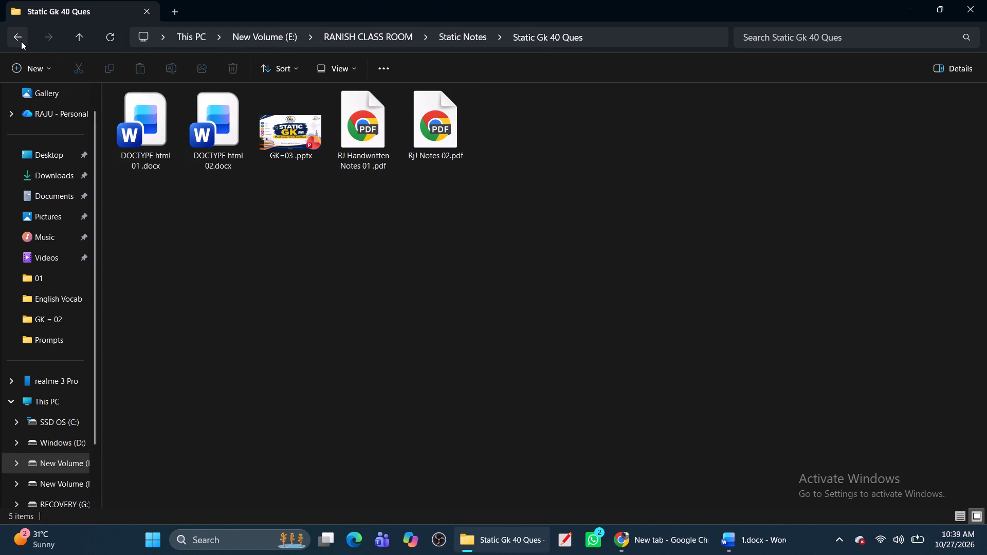
pyautogui.doubleClick(288, 137)
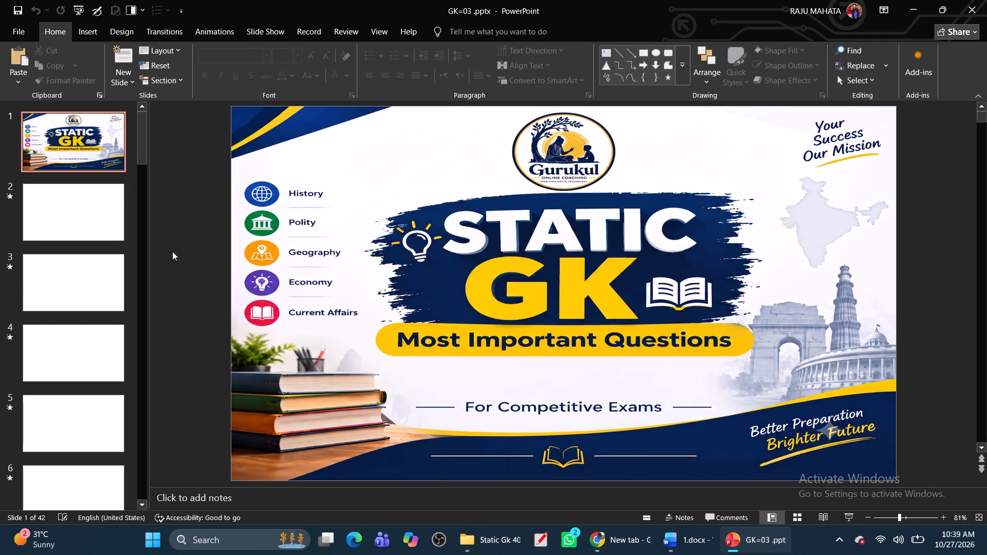
# Look at slides 2 and 3 of the presentation and close it.
pyautogui.click(78, 218)
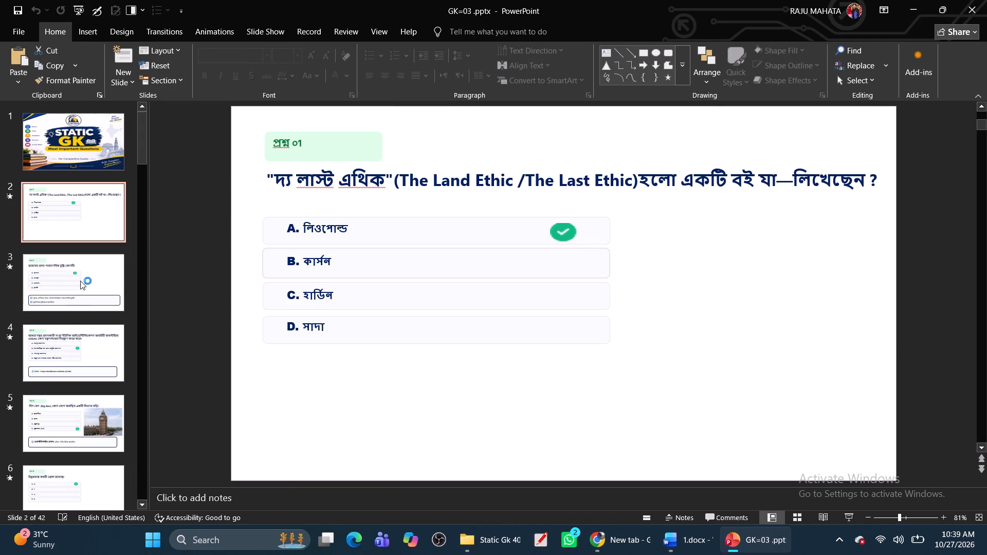
pyautogui.click(81, 283)
pyautogui.click(986, 0)
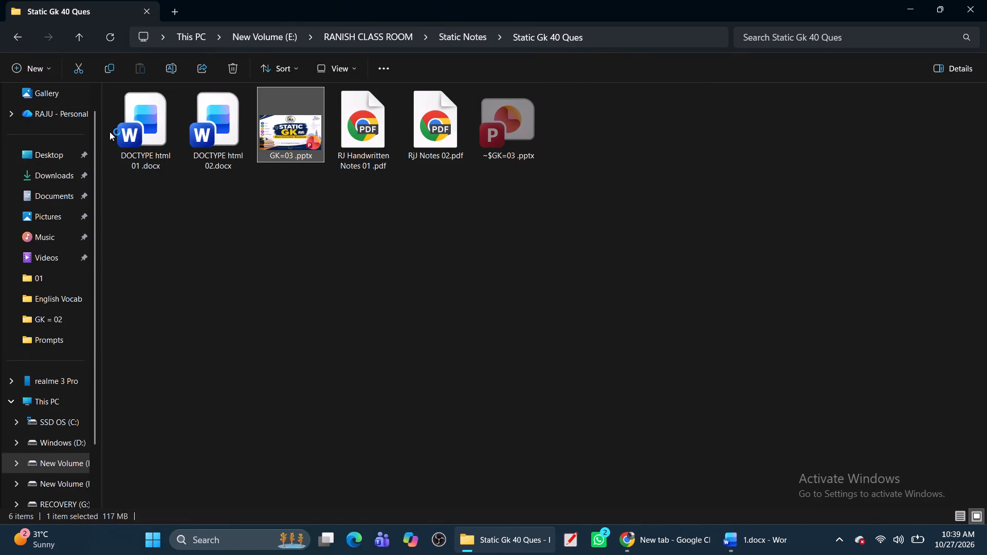
# Go back to Static Notes and open the GK = 03 folder inside Gk Khata.
pyautogui.click(25, 34)
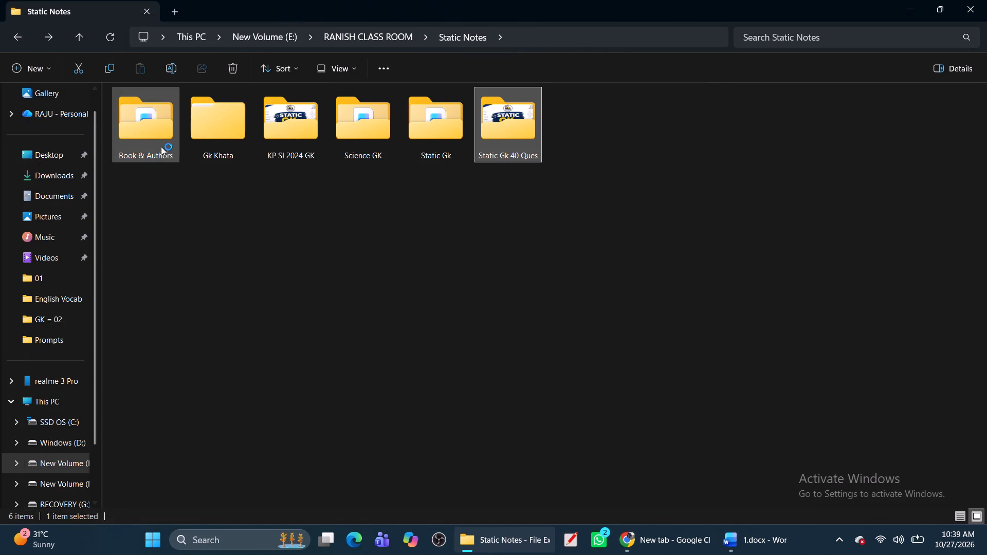
pyautogui.click(15, 38)
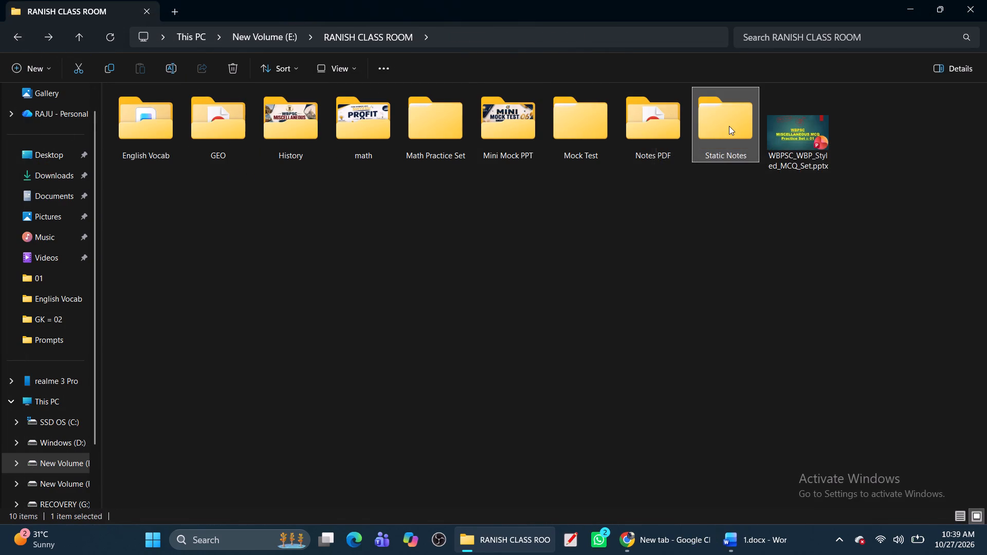
pyautogui.doubleClick(729, 126)
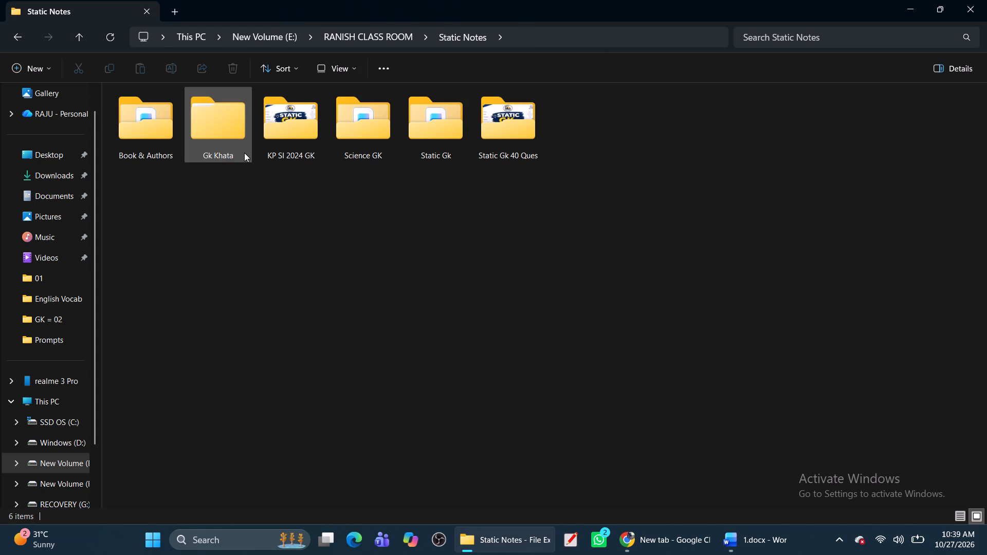
pyautogui.click(212, 131)
pyautogui.click(212, 131)
pyautogui.doubleClick(296, 125)
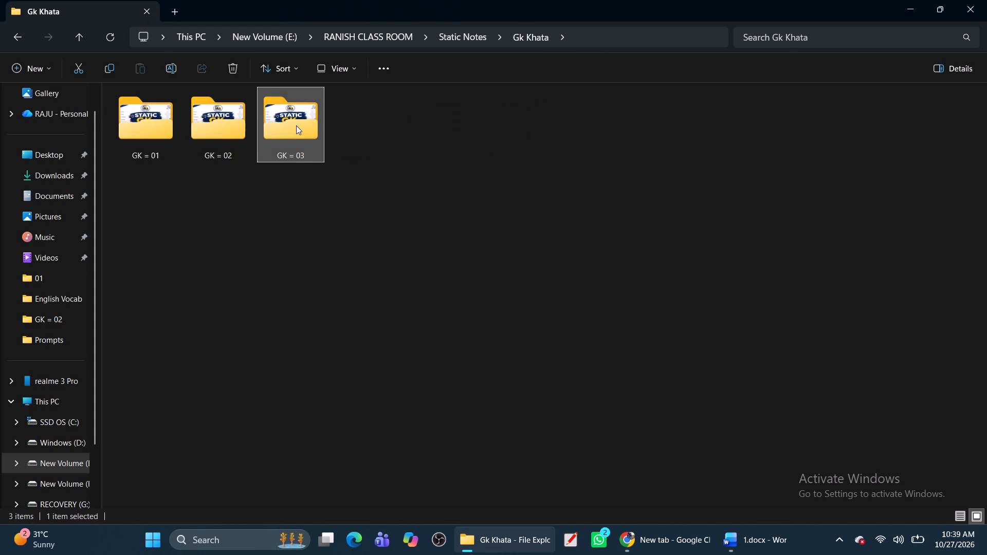
# Display the files in the GK = 03 folder as large icons.
pyautogui.click(341, 71)
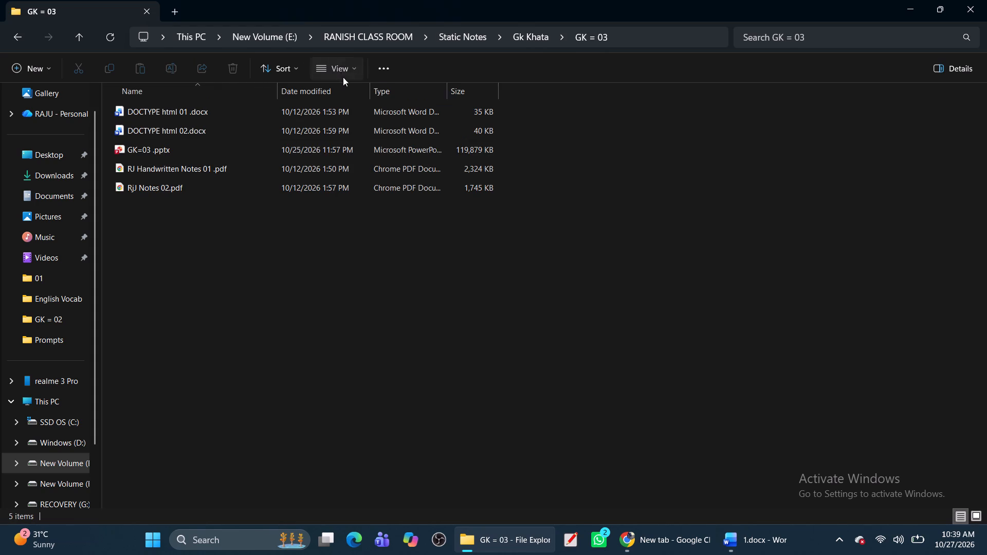
pyautogui.click(352, 117)
pyautogui.click(188, 283)
# Open GK=03 .pptx from the GK = 03 folder and show slide 2 with question 01.
pyautogui.doubleClick(296, 146)
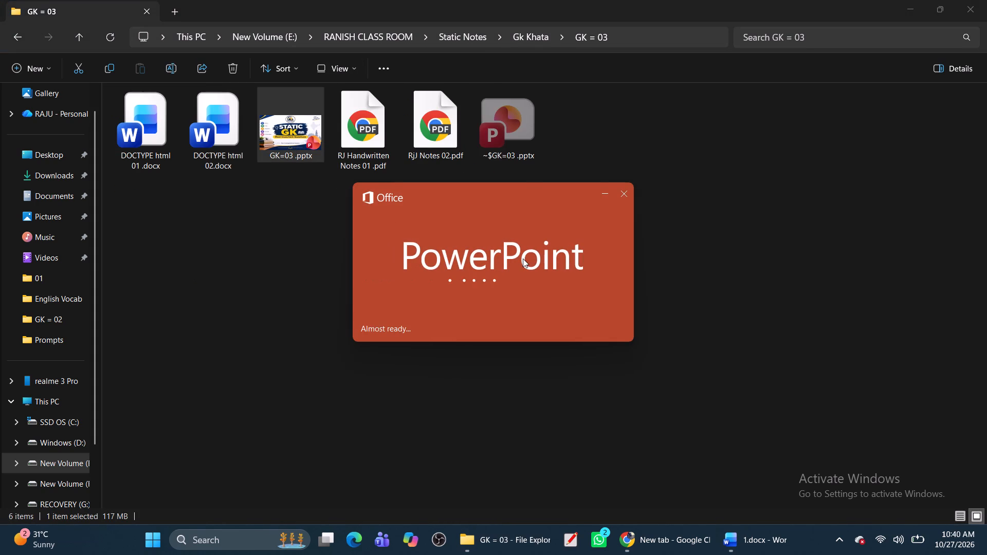
pyautogui.click(86, 220)
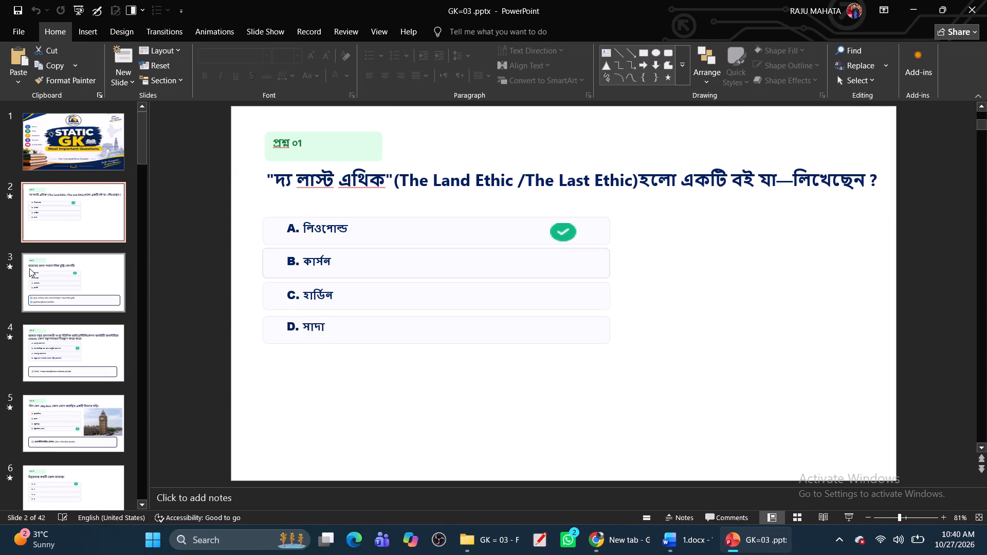
# Look at slide 3 of the GK=03 presentation, close it and go back to the Static Notes folder.
pyautogui.click(57, 274)
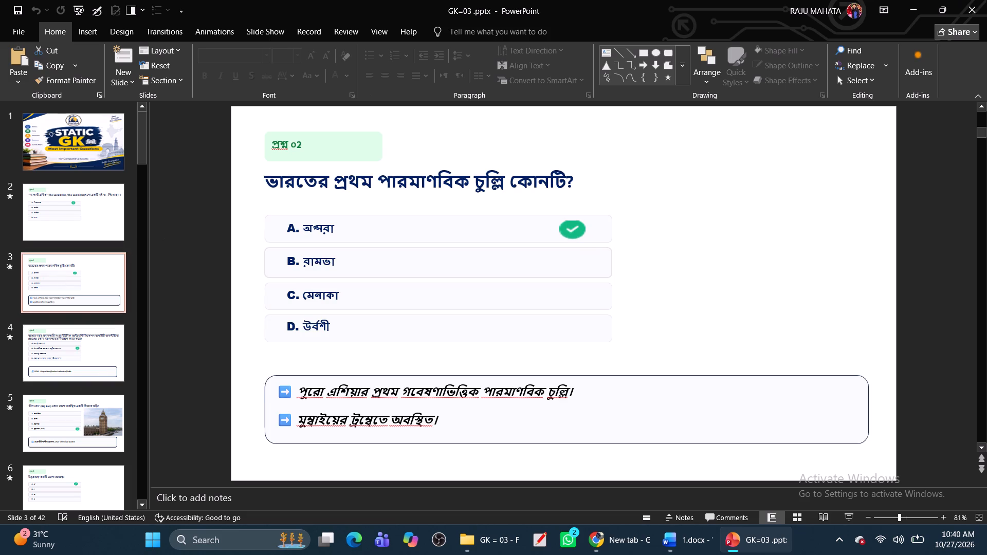
pyautogui.click(986, 0)
pyautogui.click(24, 33)
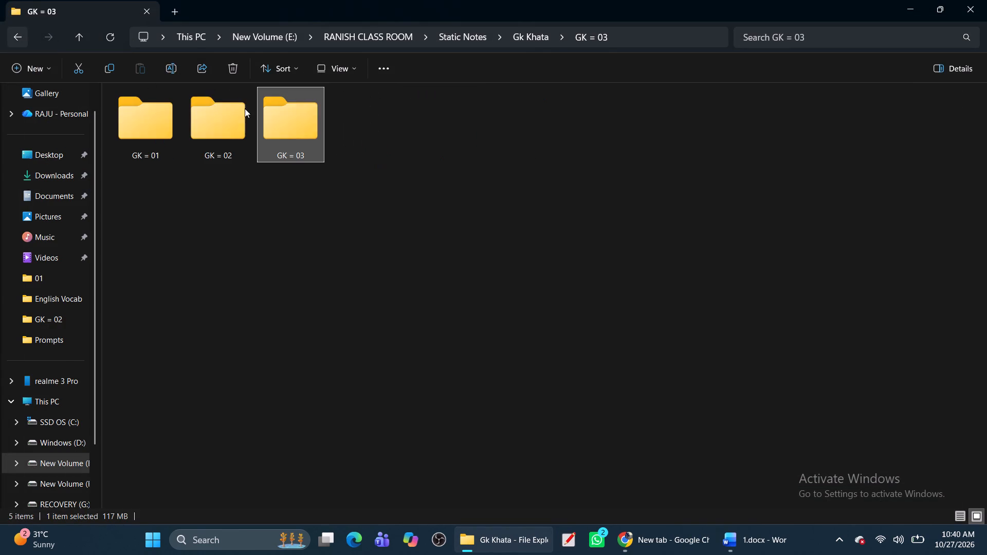
pyautogui.click(26, 41)
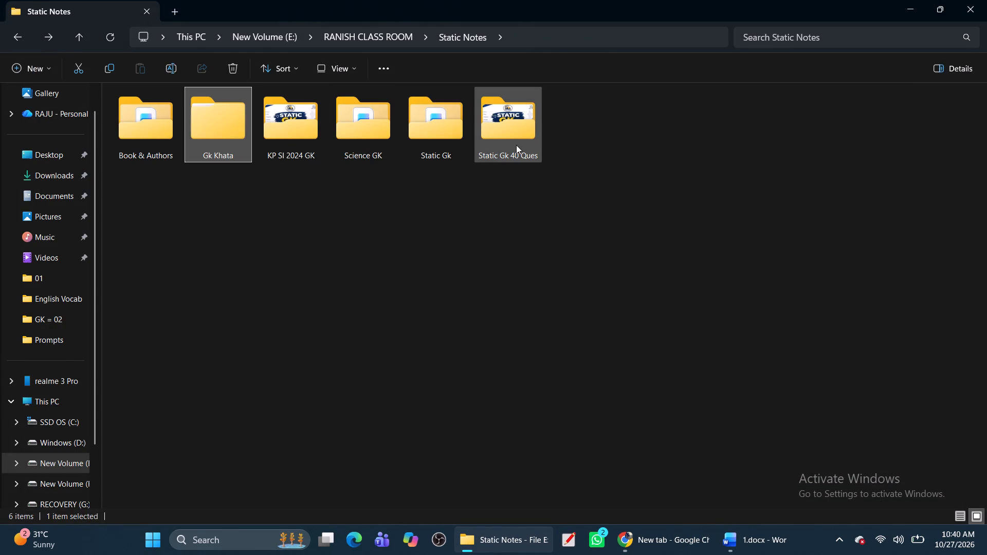
# Show the properties of the Static Gk 40 Ques folder in Static Notes.
pyautogui.click(516, 141)
pyautogui.rightClick(516, 141)
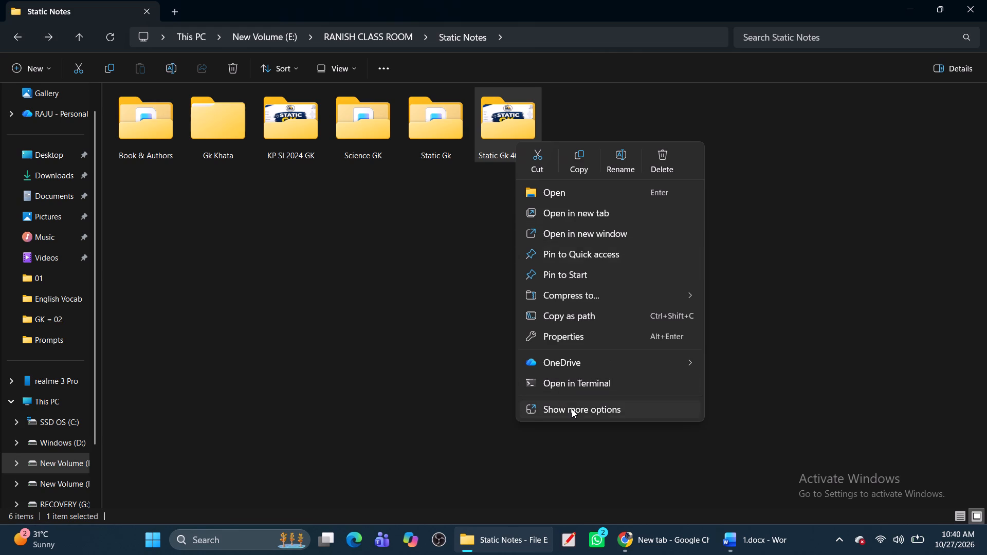
pyautogui.click(572, 409)
pyautogui.click(412, 298)
pyautogui.rightClick(502, 127)
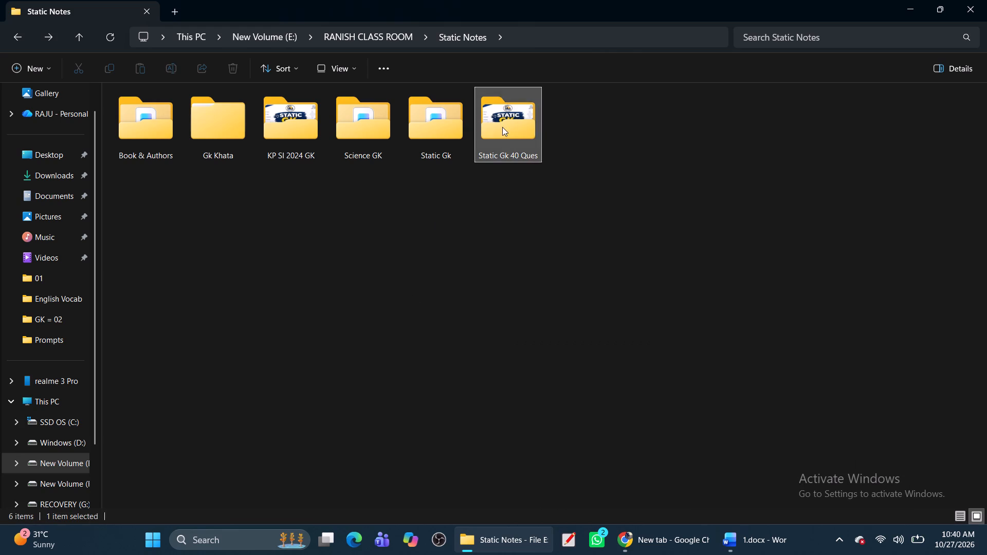
pyautogui.click(568, 320)
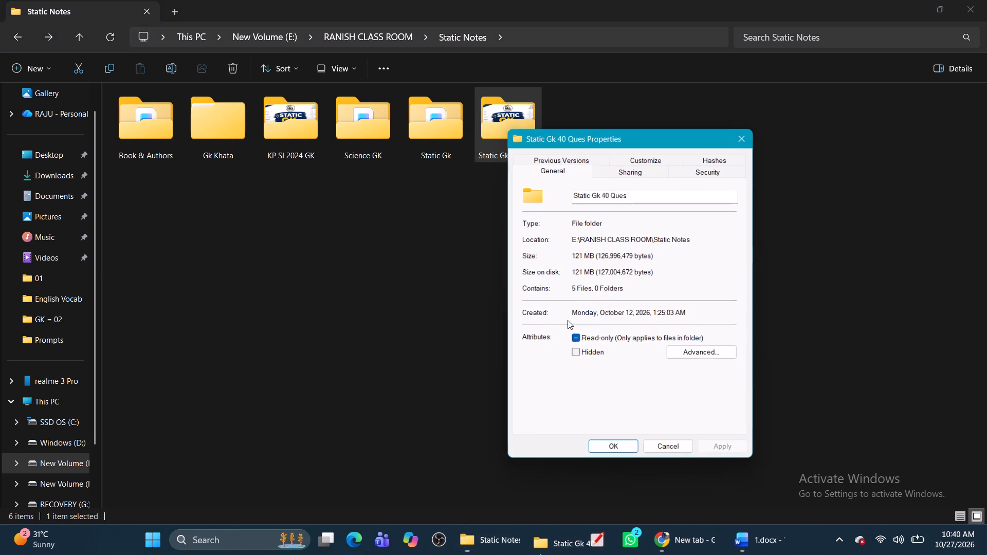
pyautogui.click(445, 301)
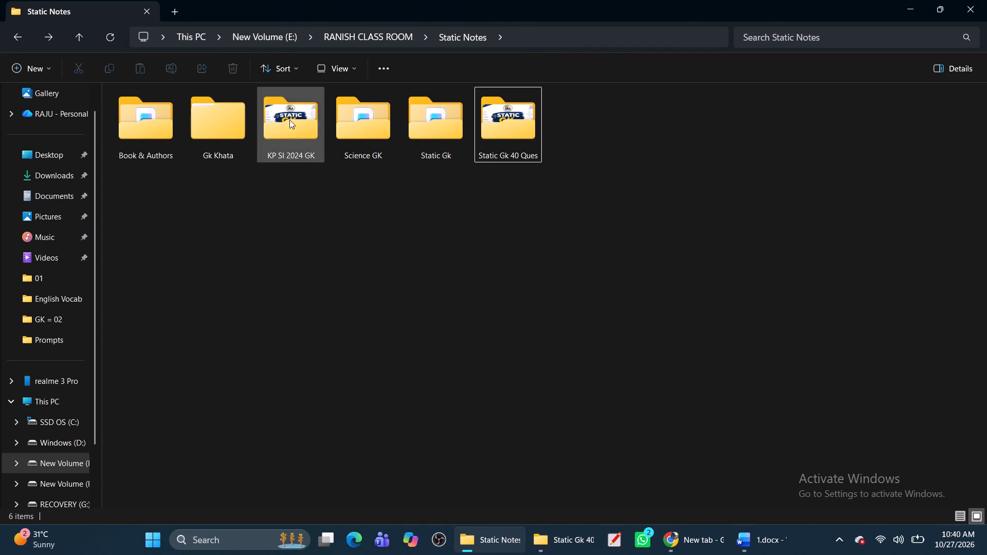
# Open Gk Khata and show the properties of its GK = 03 folder for comparison.
pyautogui.doubleClick(235, 120)
pyautogui.rightClick(297, 127)
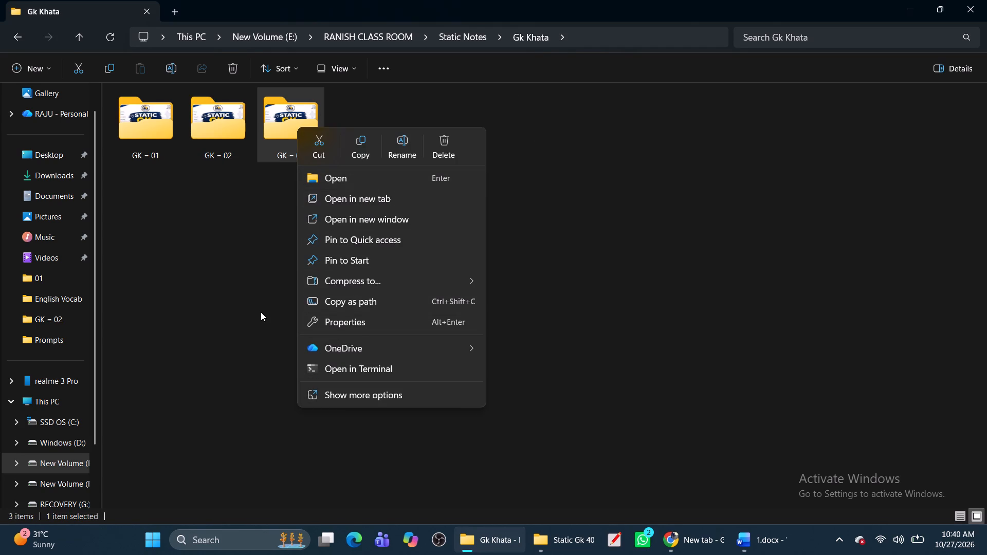
pyautogui.click(350, 319)
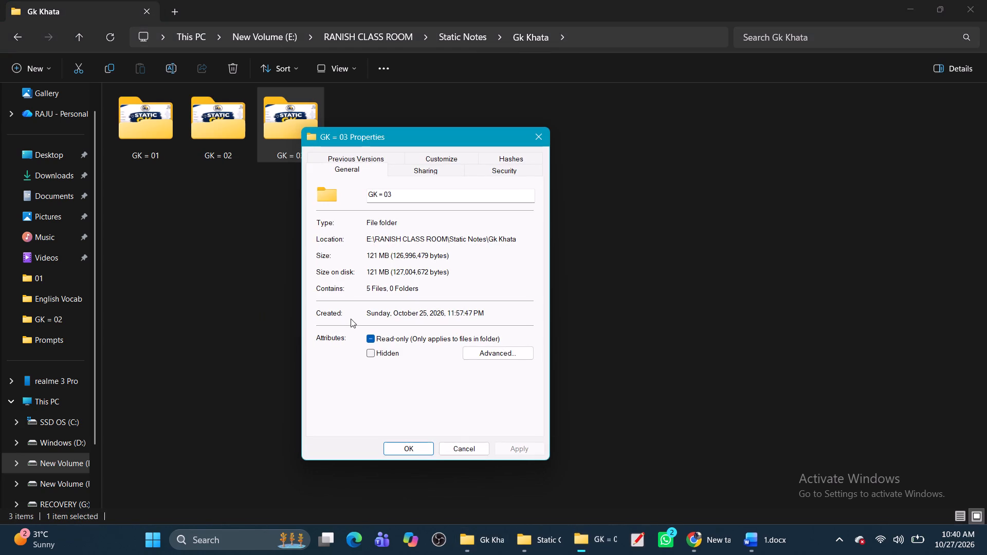
pyautogui.click(272, 306)
# Compare the files in the Static Gk 40 Ques folder with those in GK = 03 inside Gk Khata.
pyautogui.click(7, 37)
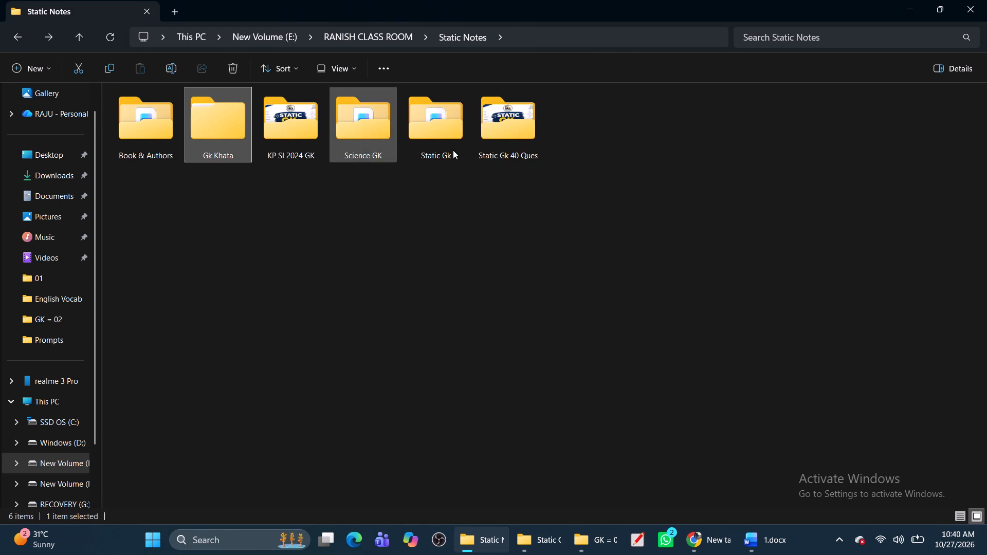
pyautogui.click(486, 143)
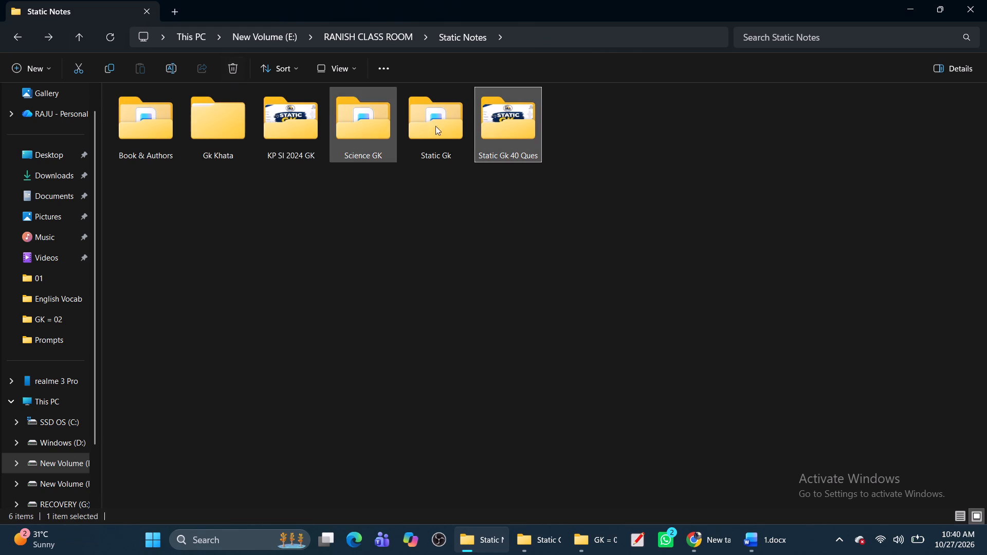
pyautogui.doubleClick(494, 124)
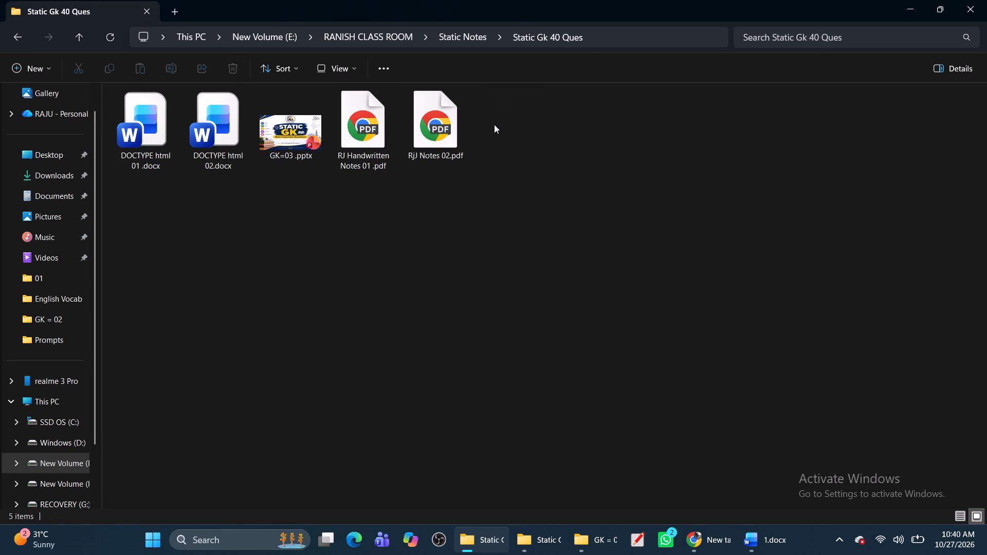
pyautogui.click(11, 34)
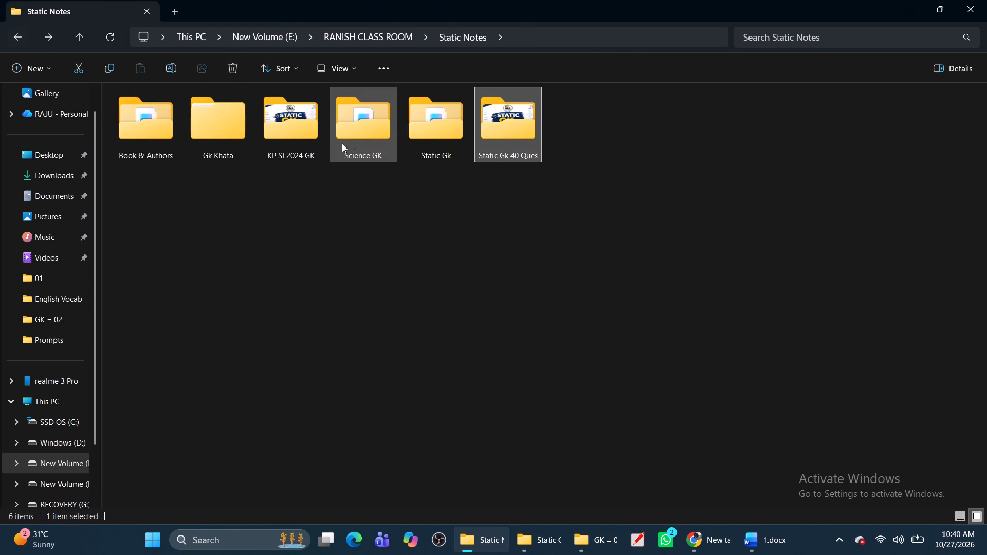
pyautogui.doubleClick(232, 134)
pyautogui.doubleClick(313, 128)
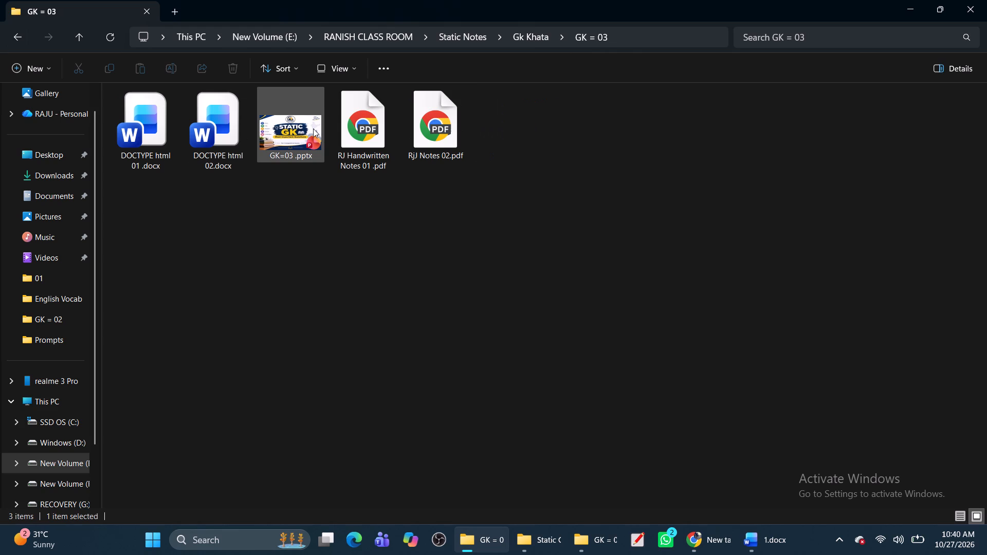
# Go back to Static Notes and delete the Static Gk 40 Ques folder.
pyautogui.click(30, 38)
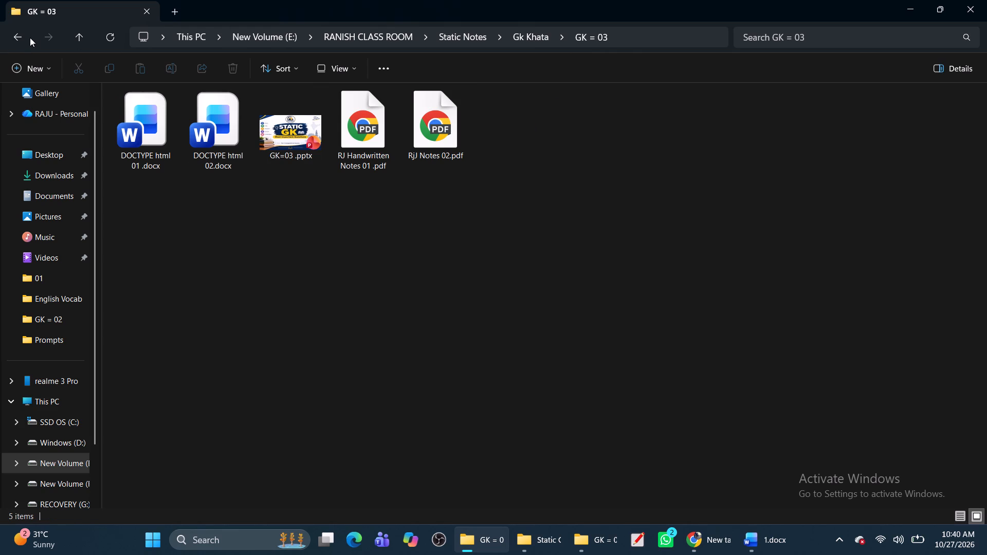
pyautogui.doubleClick(24, 35)
pyautogui.click(516, 140)
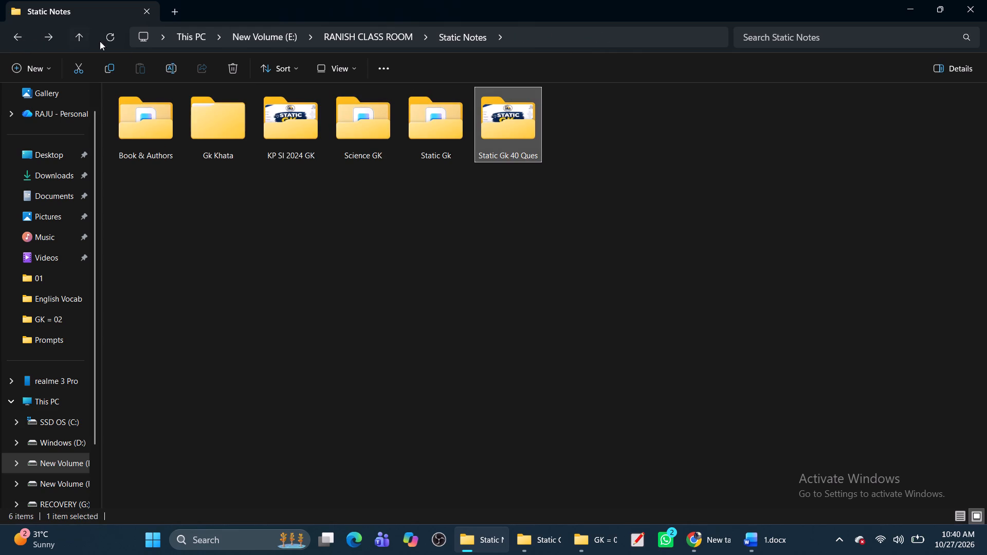
pyautogui.click(233, 68)
pyautogui.click(326, 235)
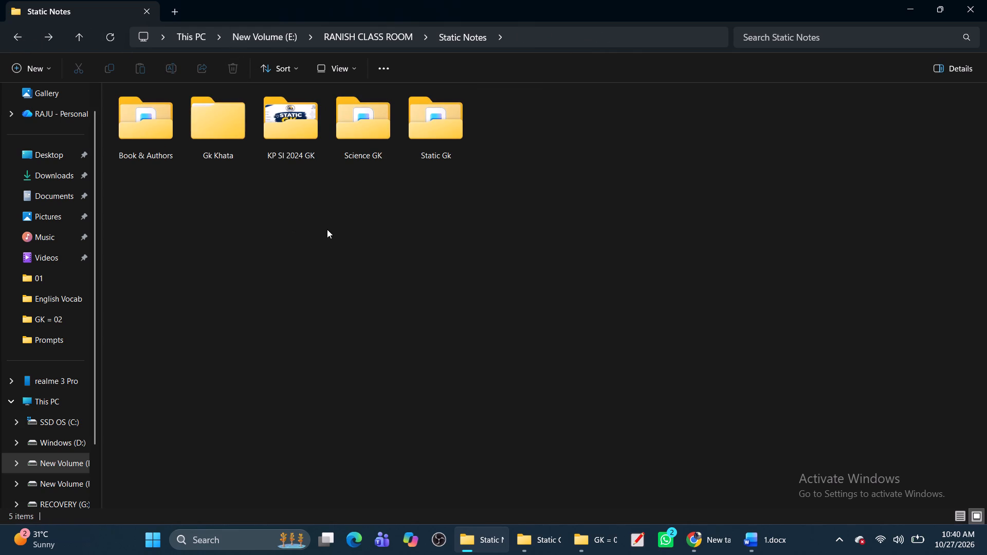
# Open Presentation1111 n [Recovered] new.pptx from the KP SI 2024 GK folder, look at slide 2 and close it.
pyautogui.doubleClick(301, 131)
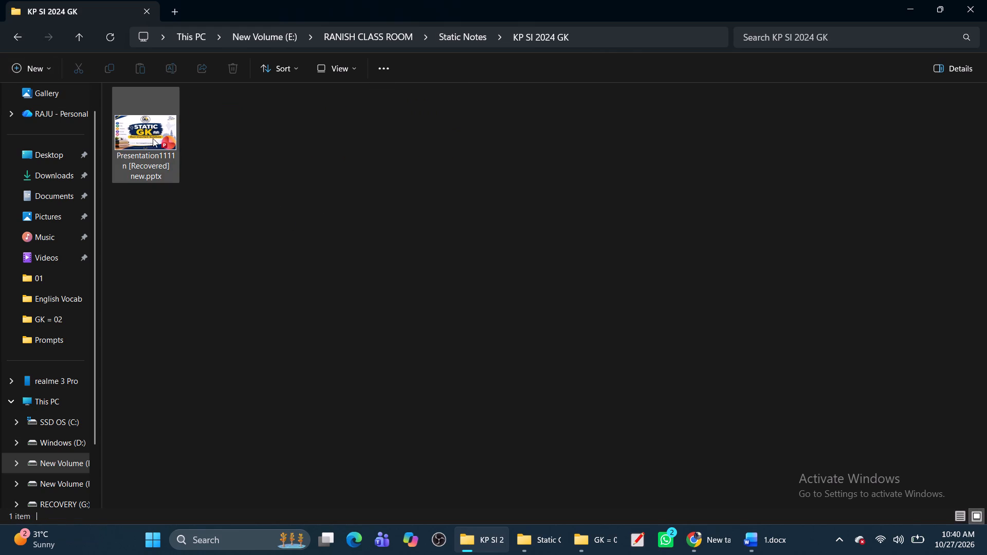
pyautogui.doubleClick(163, 166)
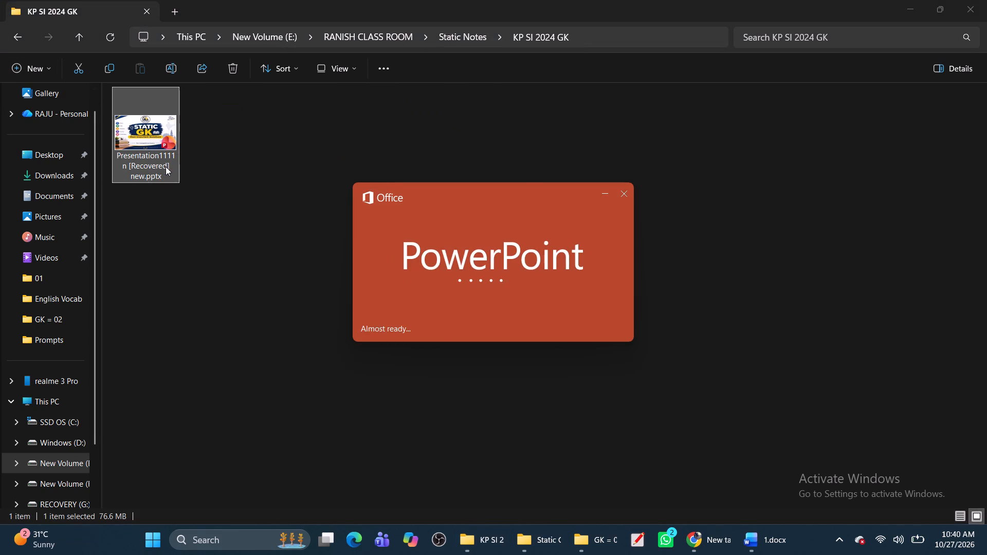
pyautogui.click(76, 219)
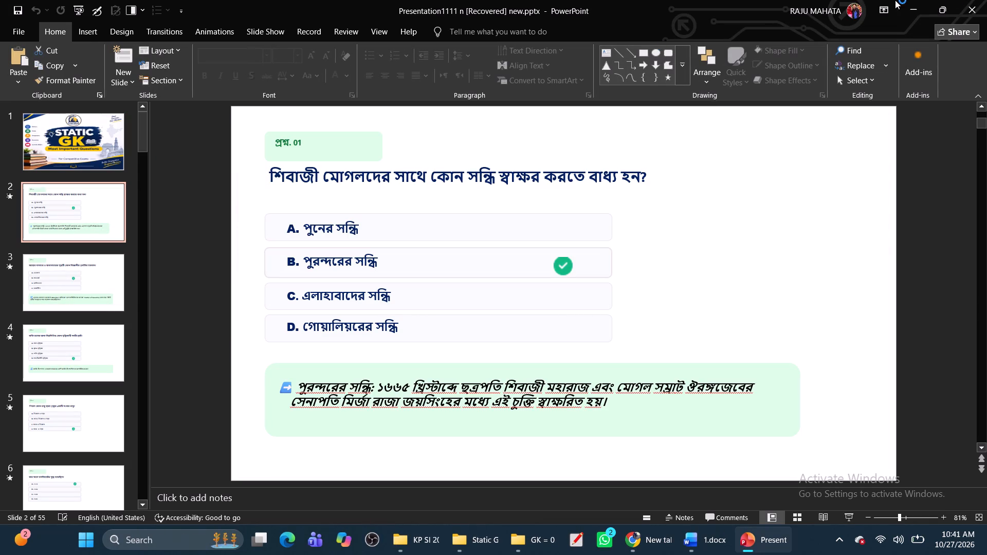
pyautogui.click(985, 0)
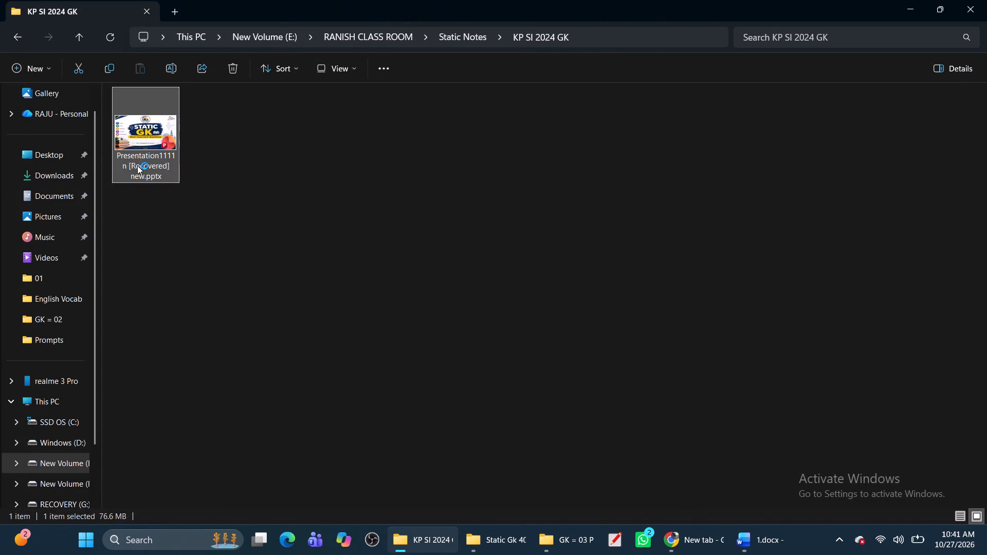
# Reopen the KP SI 2024 GK presentation, look through question slides 3, 4, 5, 10 and 11, and close it.
pyautogui.doubleClick(137, 165)
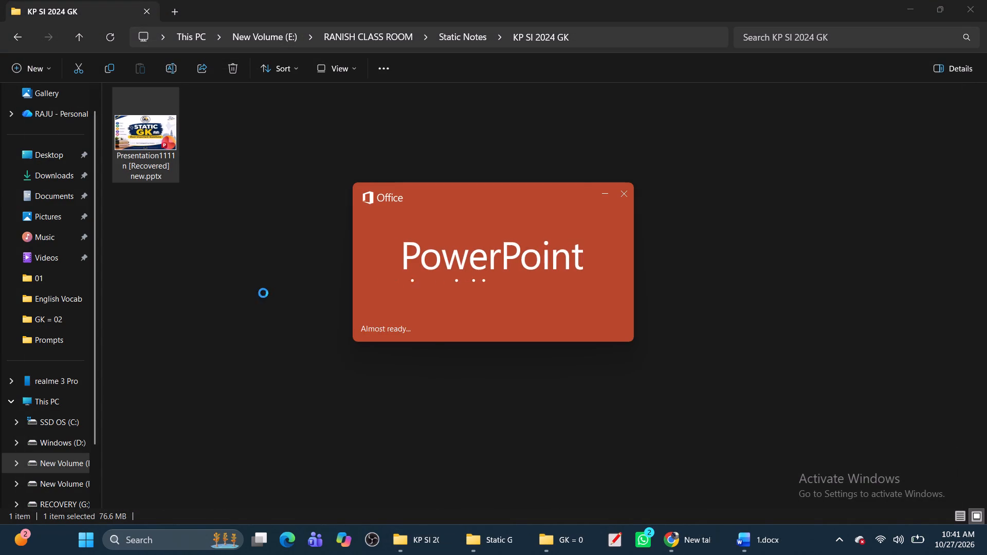
pyautogui.click(85, 299)
pyautogui.click(84, 368)
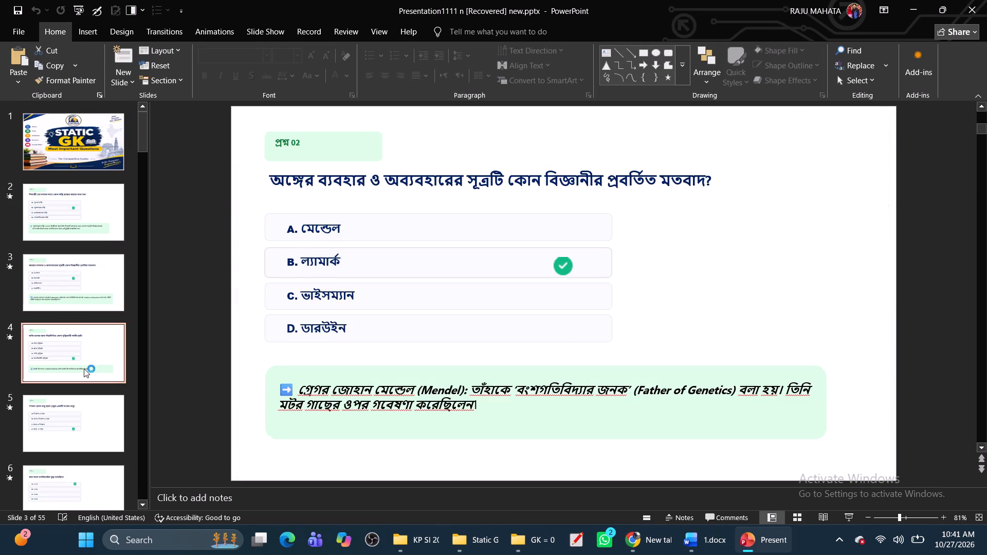
pyautogui.click(75, 415)
pyautogui.scroll(-12, 94, 444)
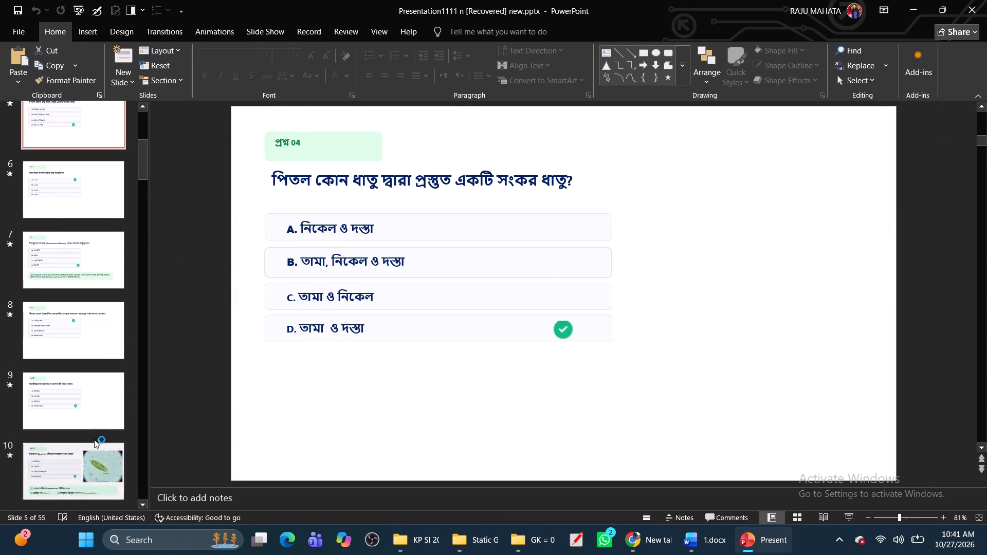
pyautogui.scroll(-1, 94, 439)
pyautogui.click(93, 325)
pyautogui.click(86, 398)
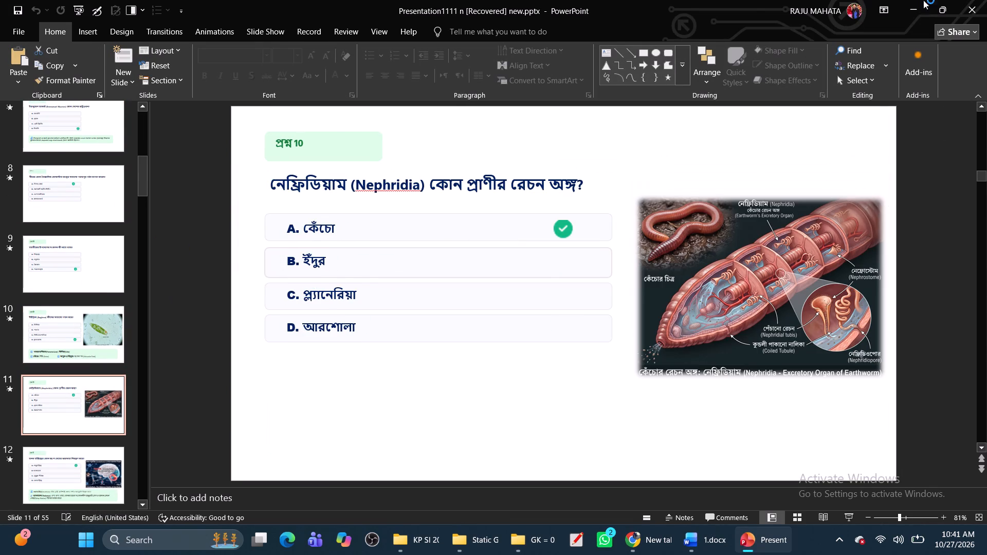
pyautogui.click(986, 0)
# Close the KP SI 2024 GK folder window and both folder properties windows.
pyautogui.click(986, 0)
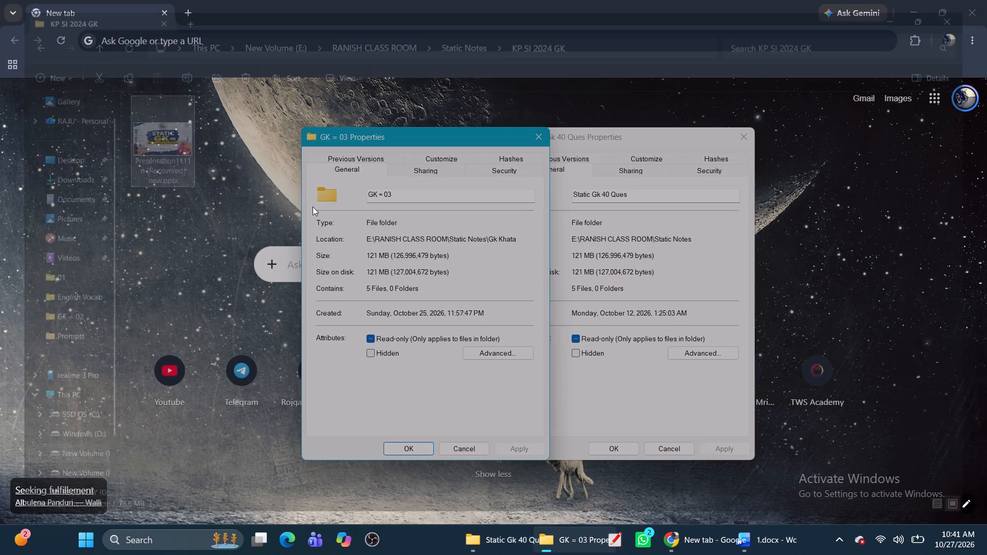
pyautogui.click(538, 134)
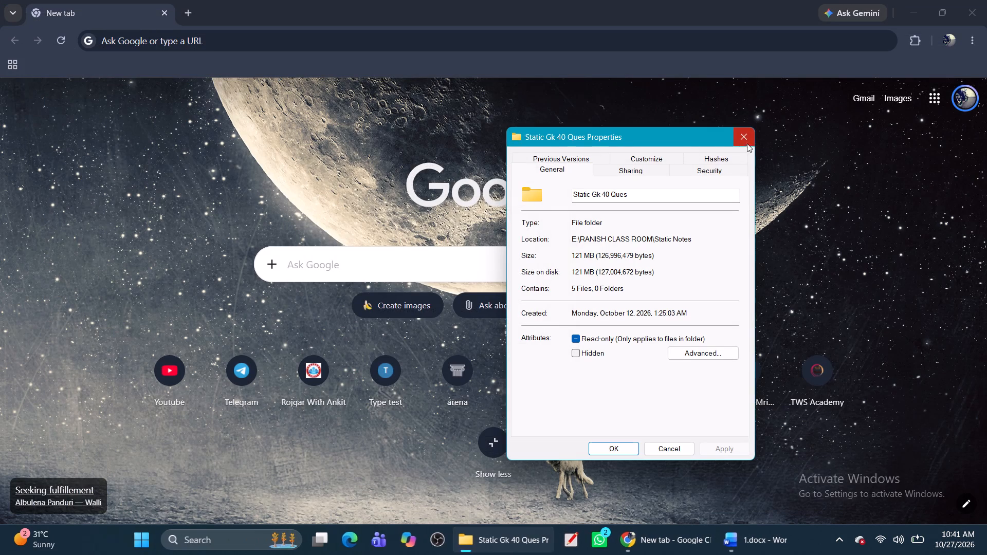
pyautogui.click(745, 139)
# Open MATH Presentation1111 n [Recovered].pptx from WBP SI PYQ in Math Practice Set, under RANISH CLASS ROOM on New Volume (E:).
pyautogui.click(531, 536)
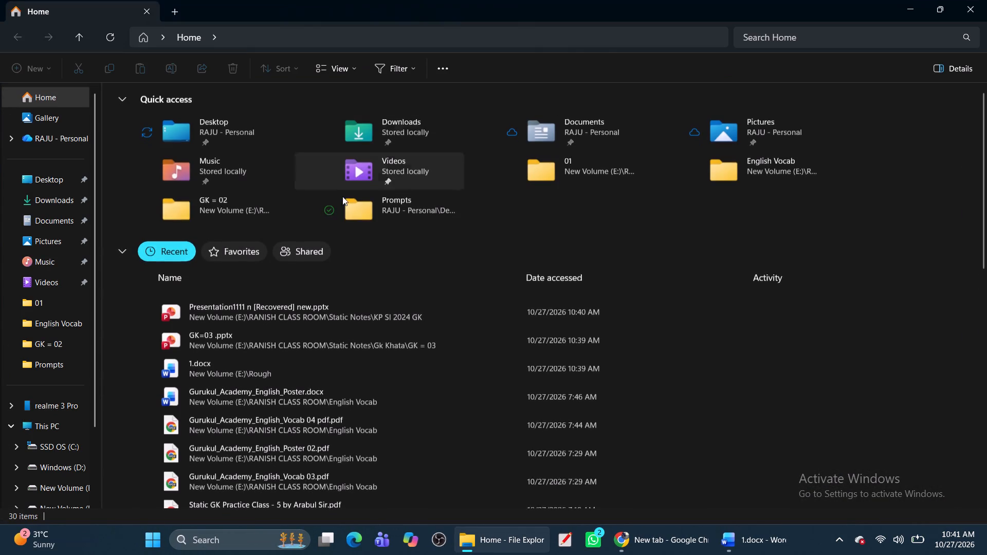
pyautogui.click(55, 431)
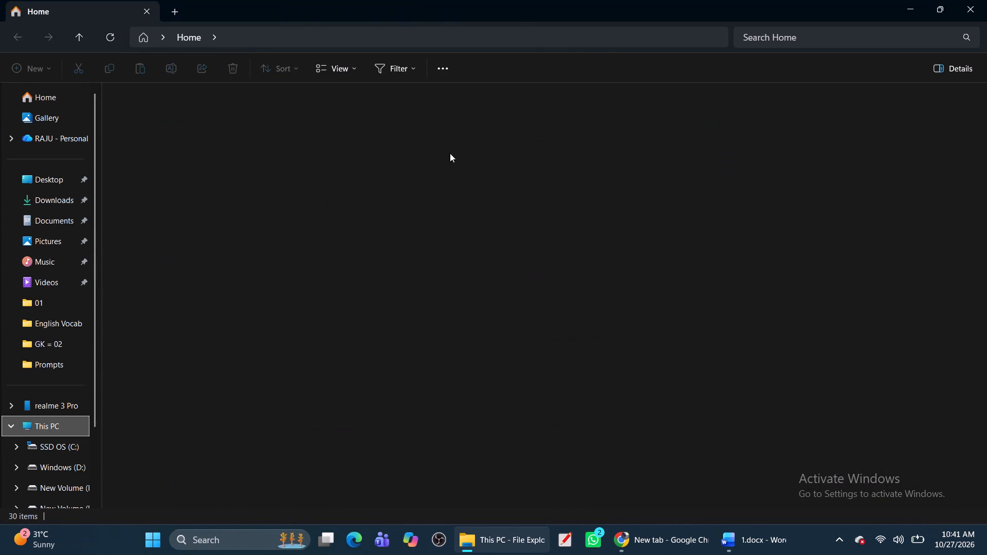
pyautogui.doubleClick(499, 125)
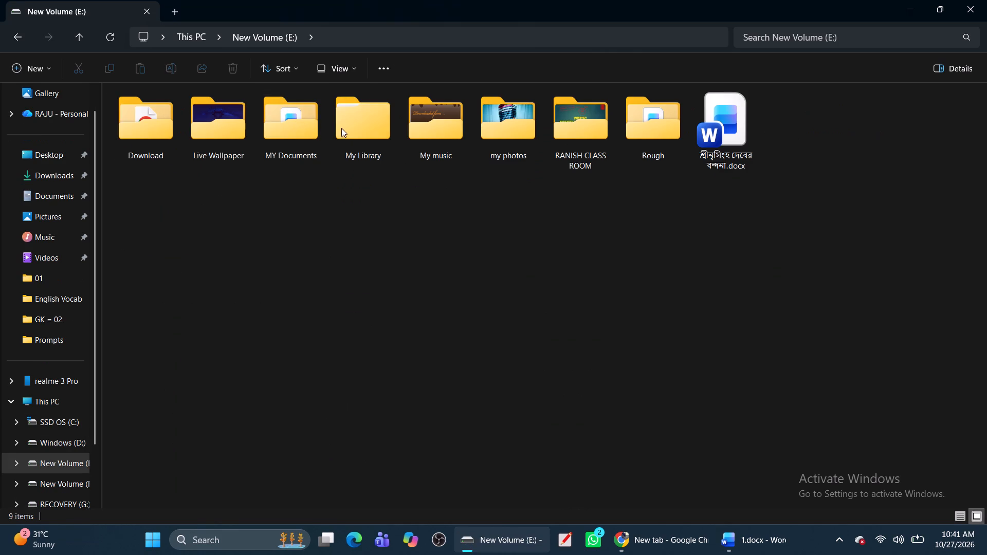
pyautogui.doubleClick(600, 121)
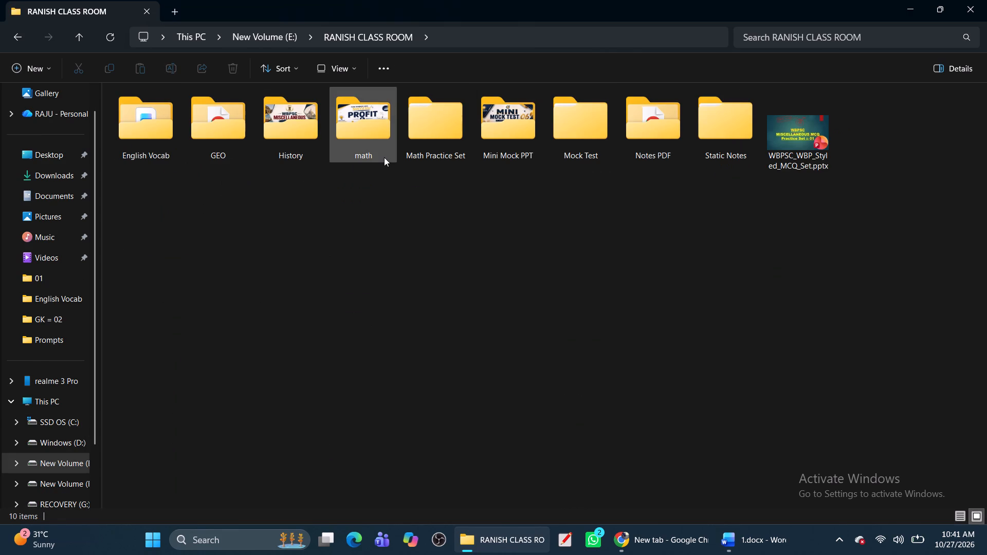
pyautogui.doubleClick(438, 137)
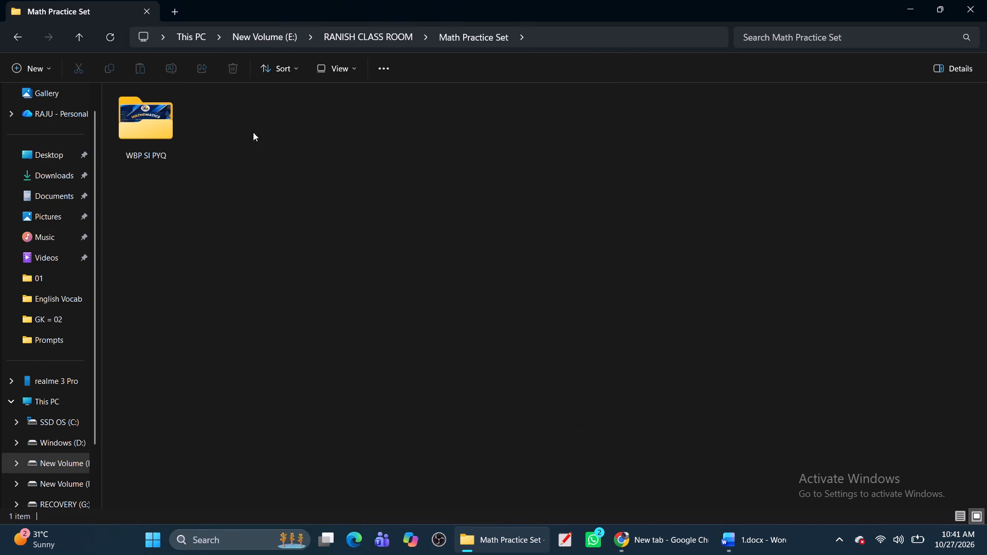
pyautogui.doubleClick(156, 122)
pyautogui.doubleClick(169, 150)
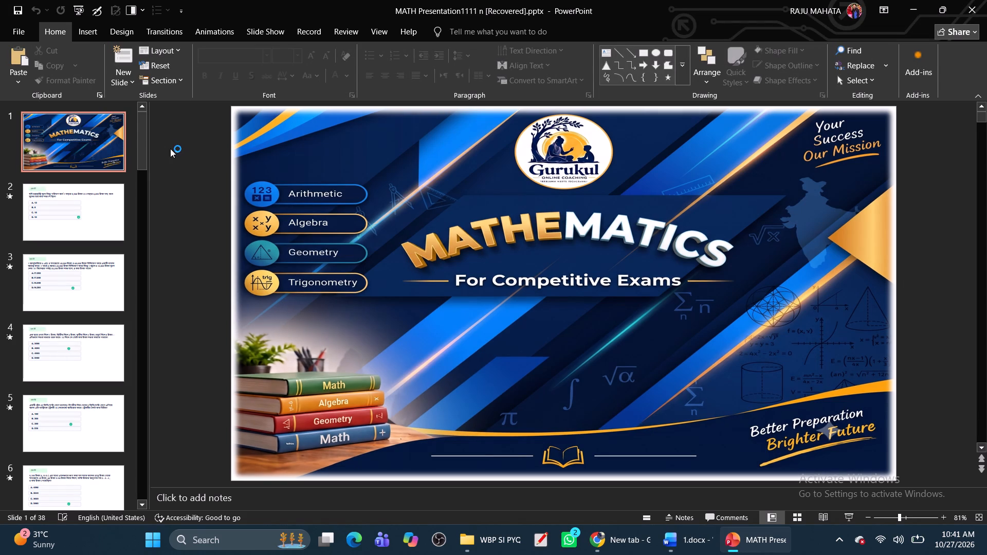
# Look at question slides 2 and 3 of the MATH presentation.
pyautogui.click(90, 209)
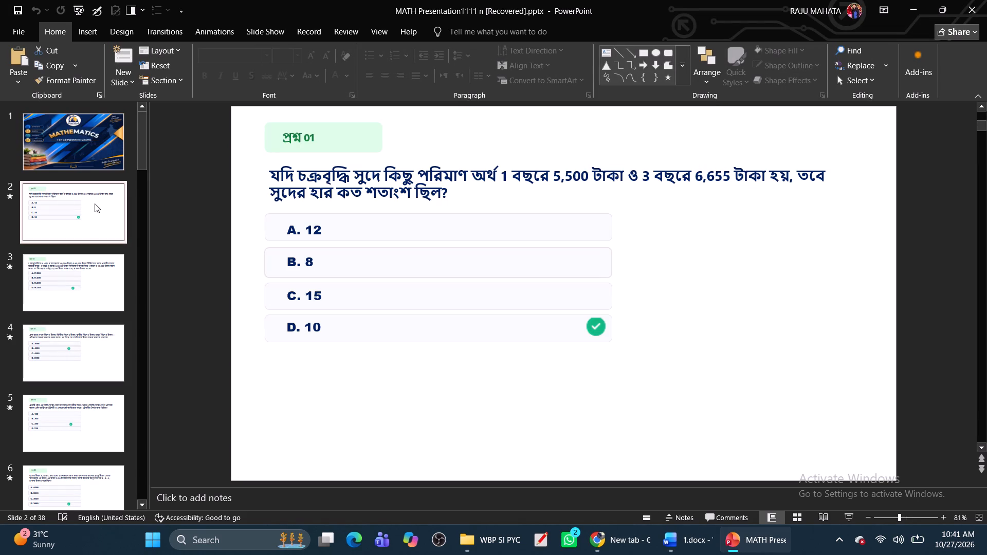
pyautogui.click(86, 286)
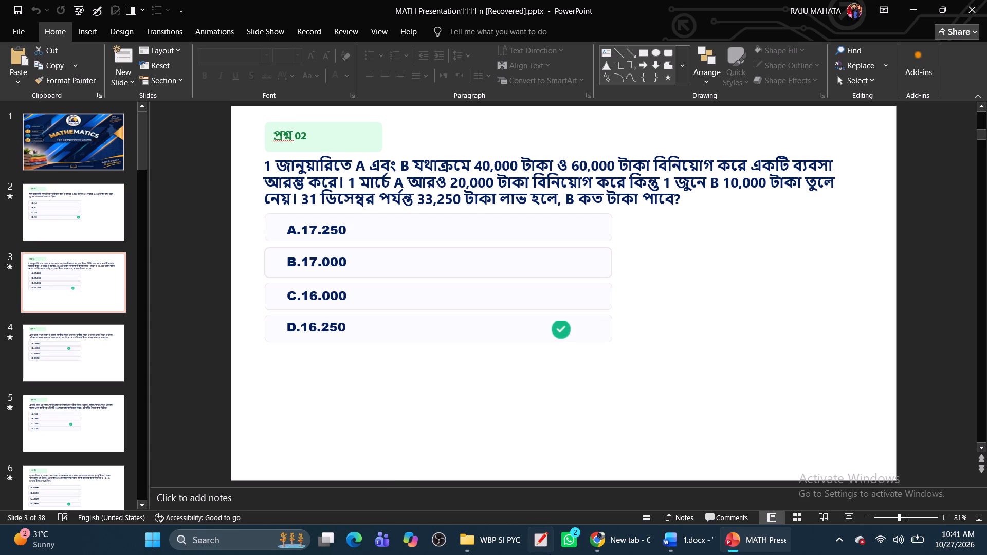
# Switch to 1.docx in Word and compare its first math questions with question slide 3 of the MATH presentation.
pyautogui.click(682, 545)
pyautogui.scroll(5, 483, 381)
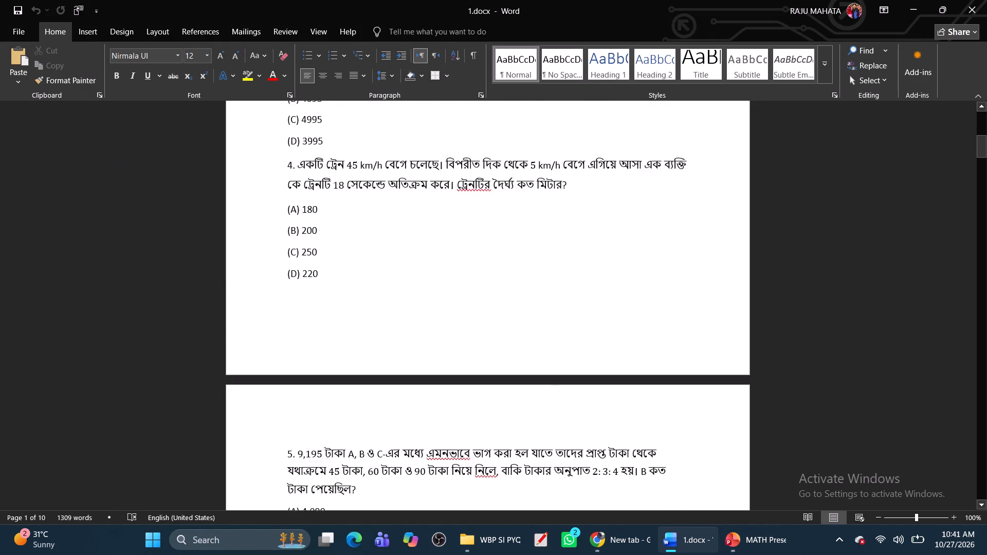
pyautogui.scroll(11, 483, 381)
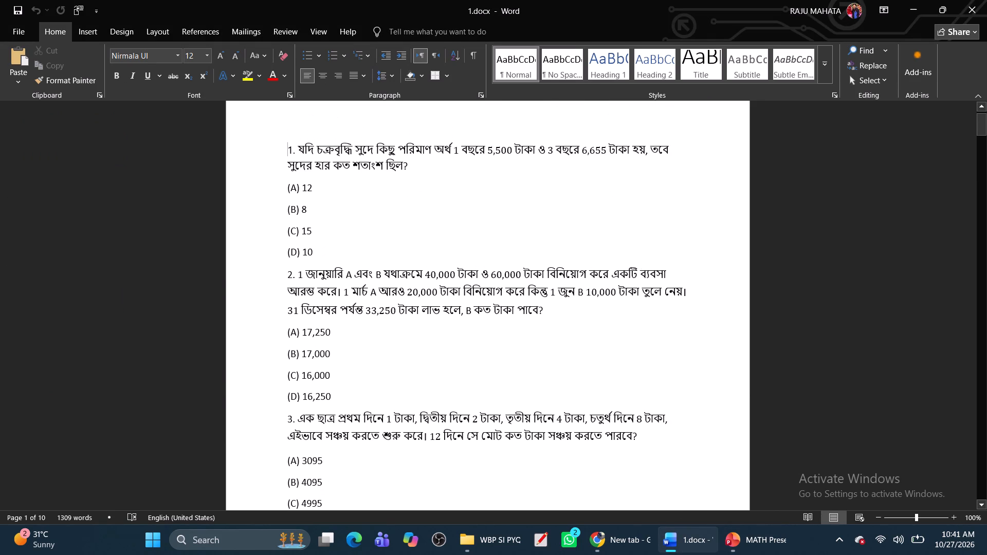
pyautogui.scroll(-2, 483, 381)
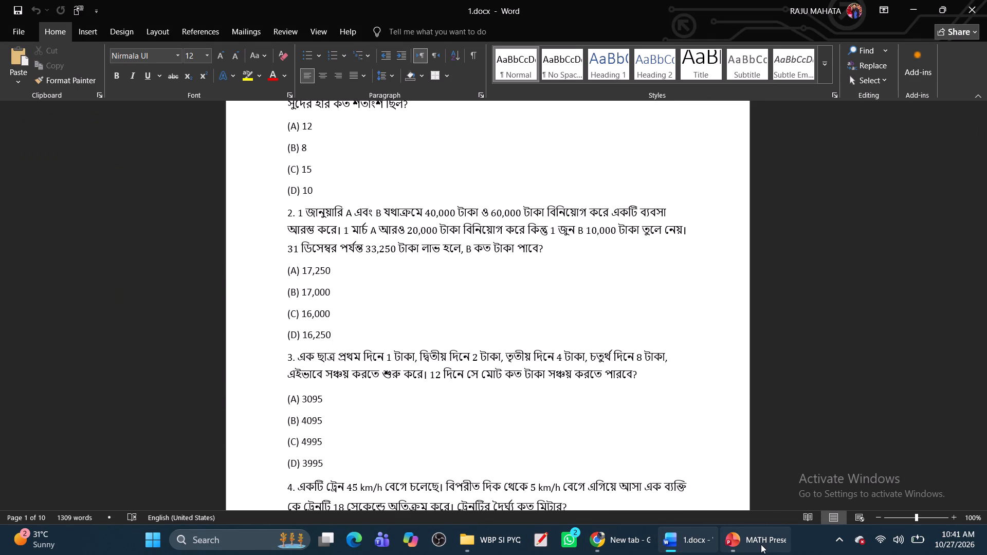
pyautogui.click(759, 544)
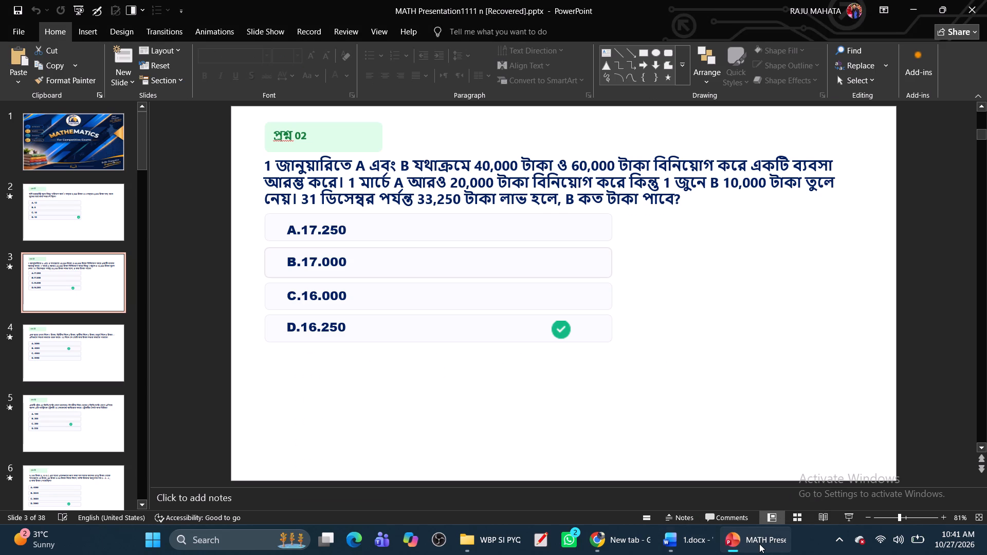
pyautogui.click(702, 540)
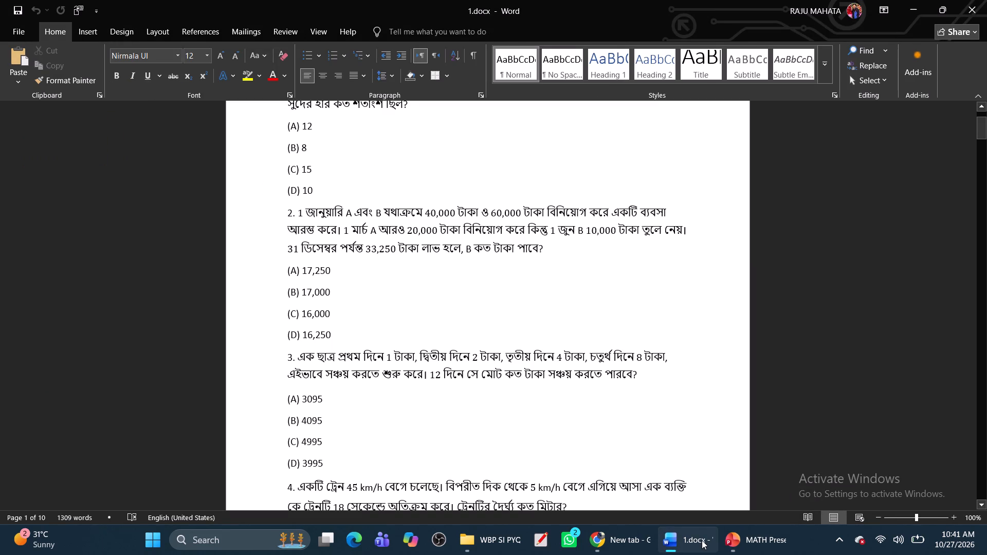
pyautogui.click(739, 542)
# On slide 4 of the MATH presentation, set the question text's font to Hind Siliguri and enlarge it by one size step.
pyautogui.click(88, 356)
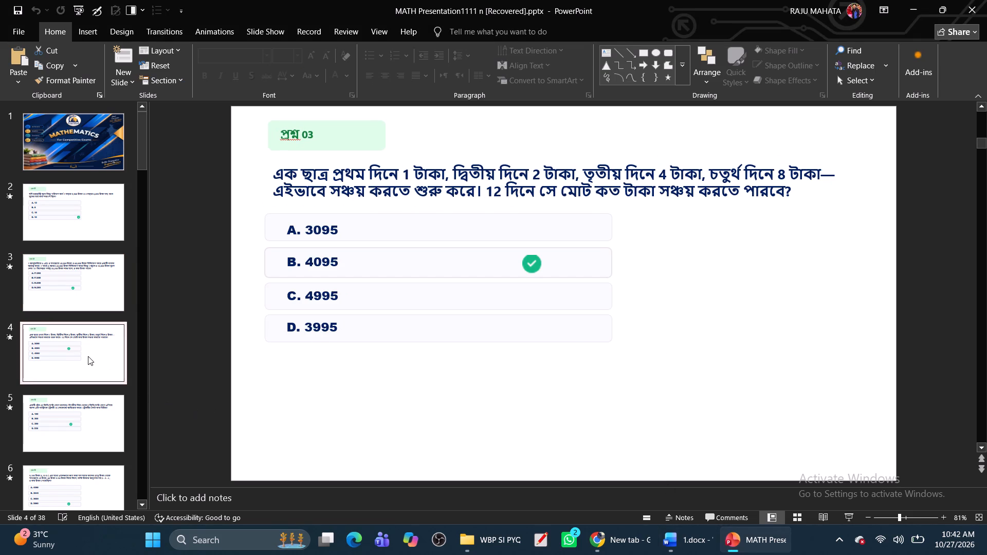
pyautogui.click(308, 173)
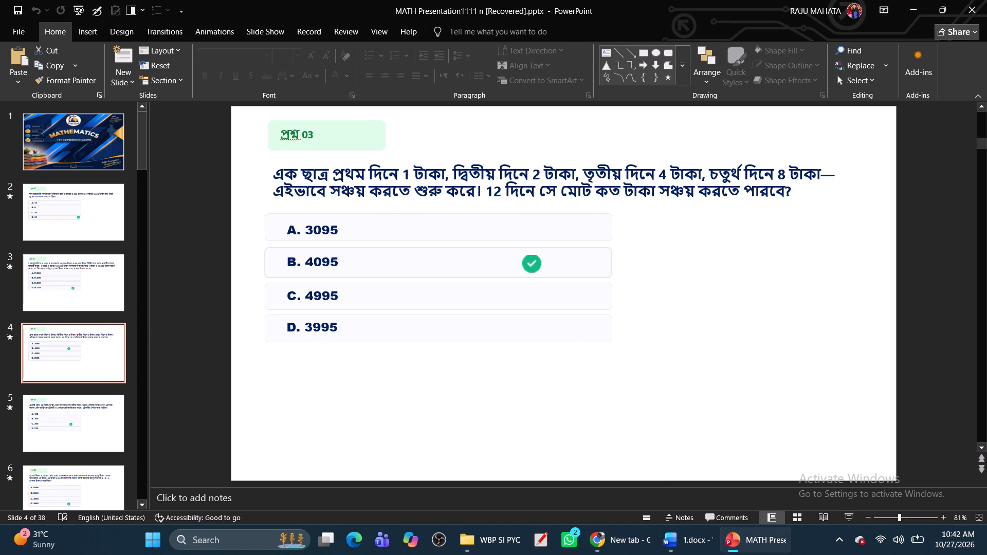
pyautogui.click(335, 201)
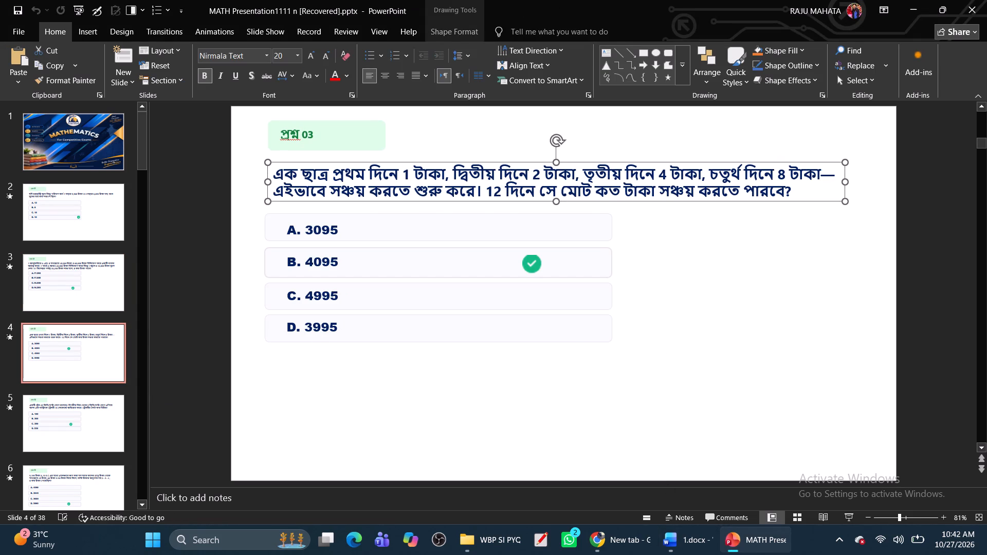
pyautogui.press('s')
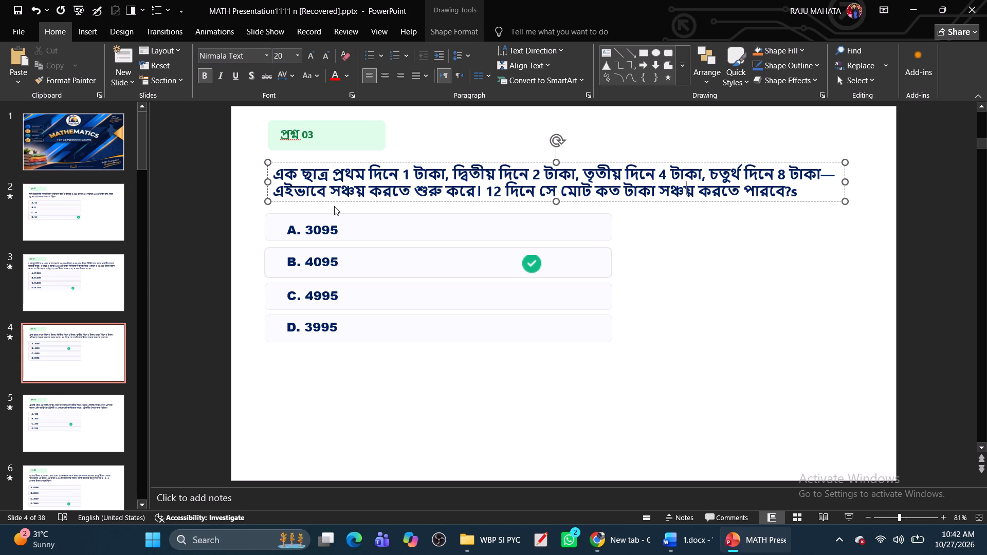
pyautogui.click(319, 160)
pyautogui.click(234, 49)
pyautogui.click(235, 52)
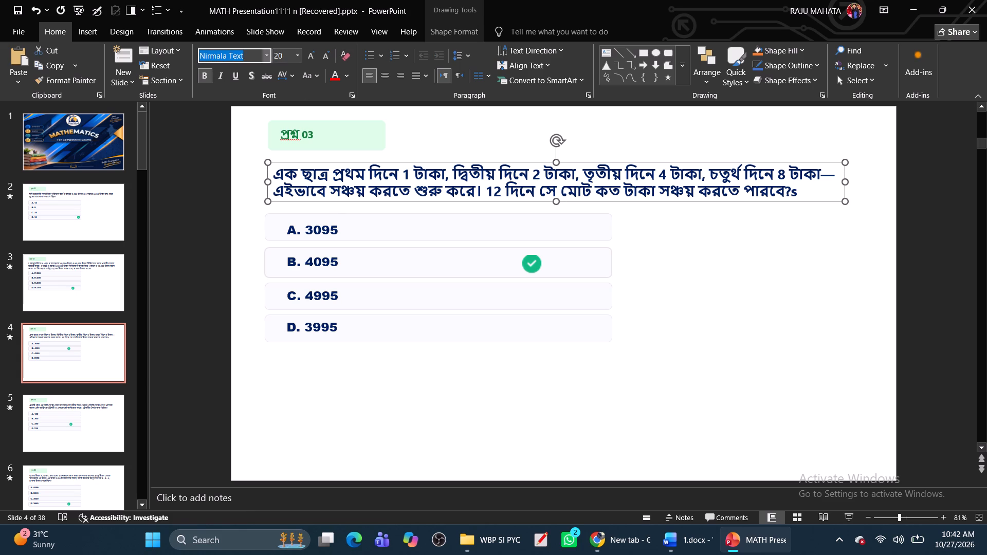
pyautogui.press('h')
pyautogui.press('Return')
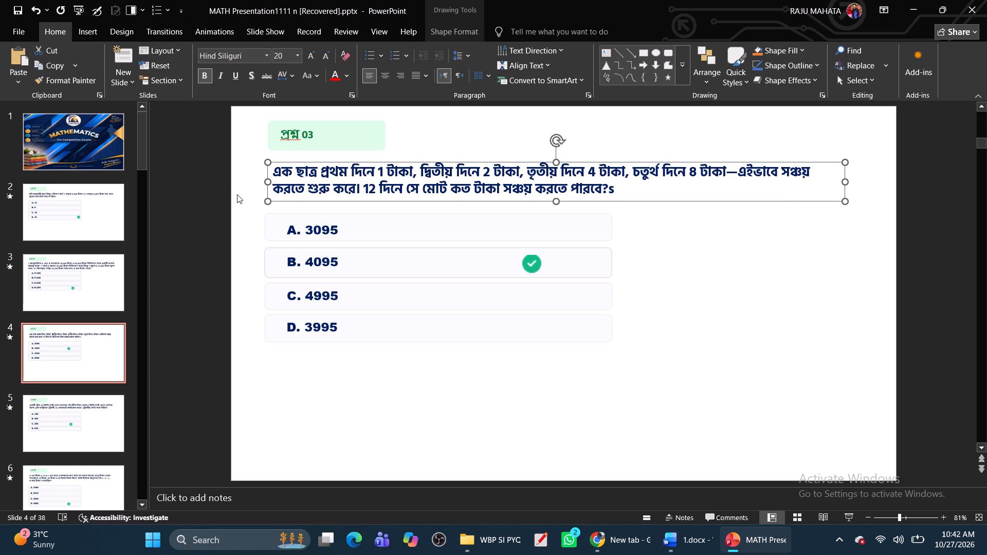
pyautogui.click(313, 57)
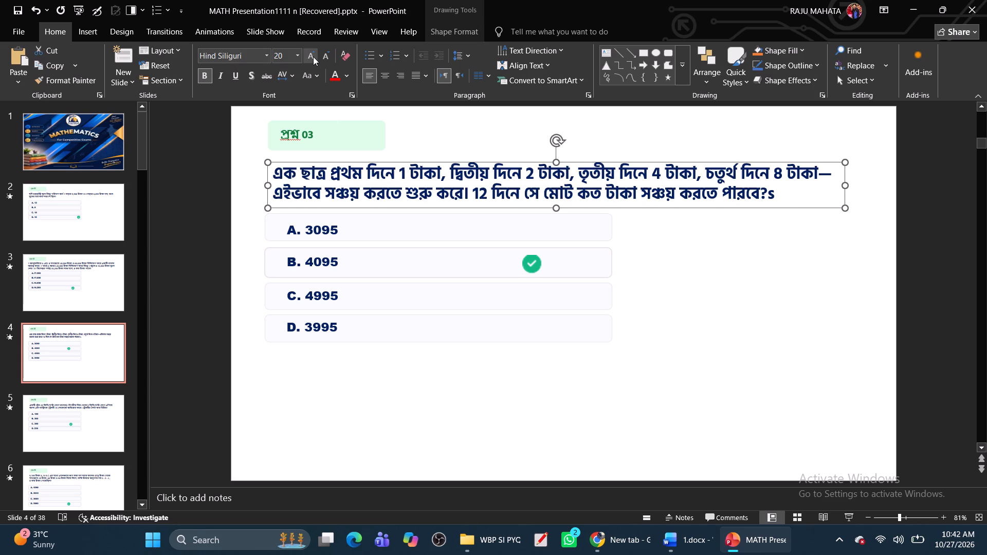
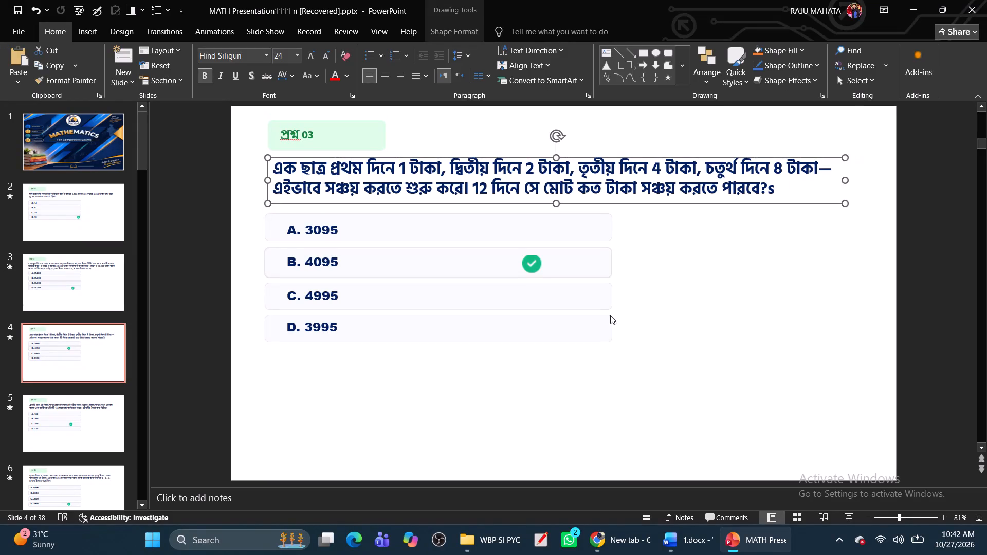
# Widen the question text box on slide 4 slightly by extending its right edge.
pyautogui.click(703, 286)
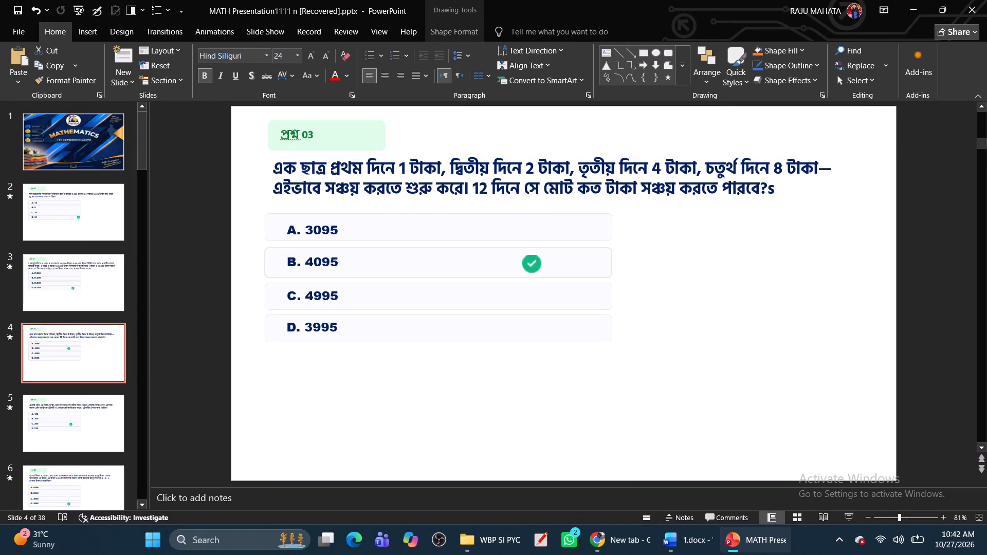
pyautogui.click(784, 172)
pyautogui.moveTo(848, 181); pyautogui.dragTo(878, 181)
# In slide 4's question text, replace the dash after "8 টাকা" with a space and delete the full-stop mark after "শুরু করে".
pyautogui.click(837, 170)
pyautogui.click(830, 168)
pyautogui.click(830, 168)
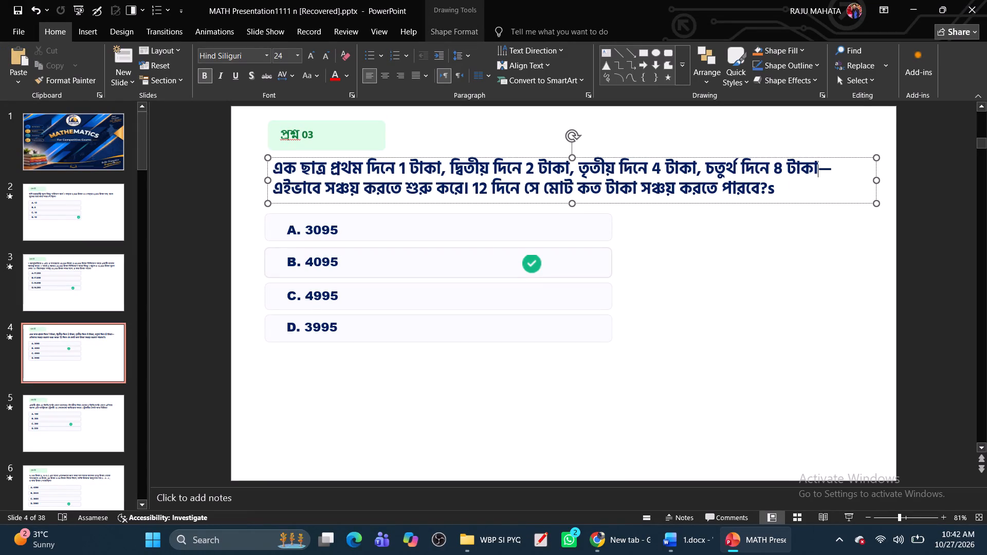
pyautogui.click(830, 168)
pyautogui.press('BackSpace')
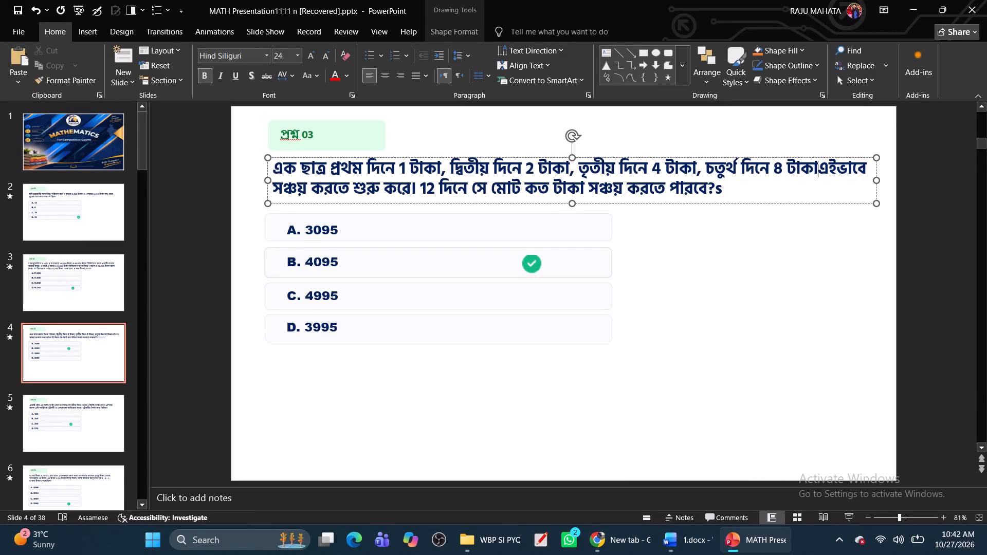
pyautogui.press('space')
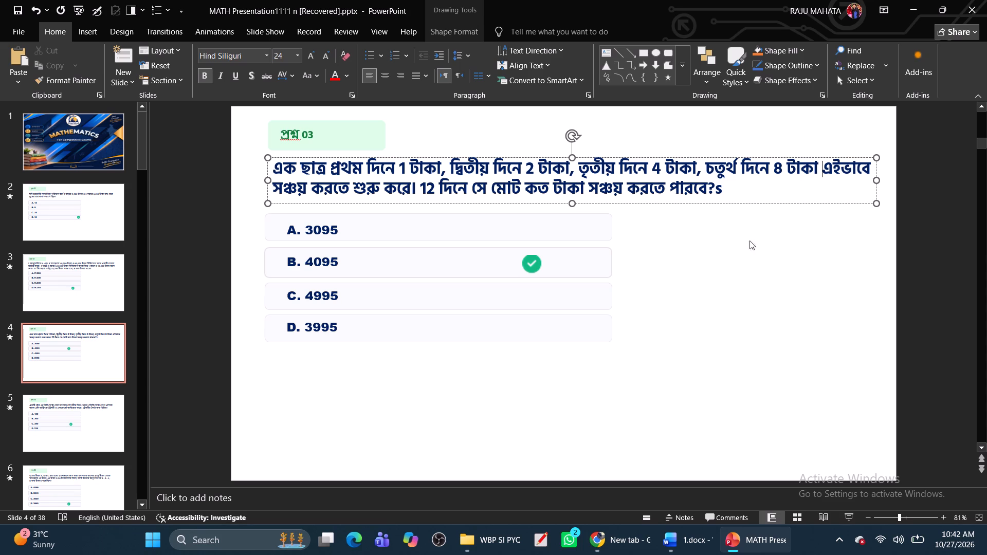
pyautogui.click(753, 260)
pyautogui.click(414, 191)
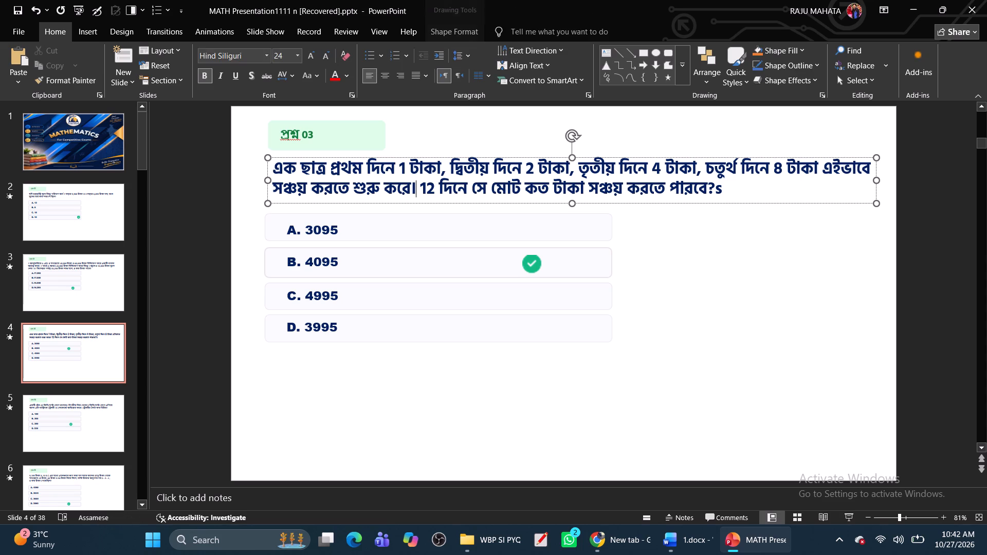
pyautogui.press('BackSpace')
pyautogui.press(',')
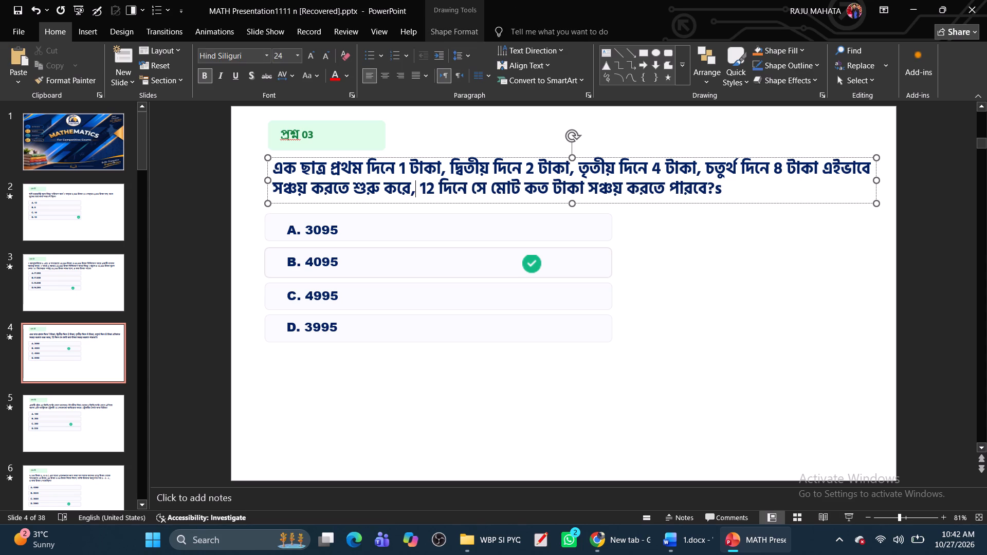
pyautogui.press('BackSpace')
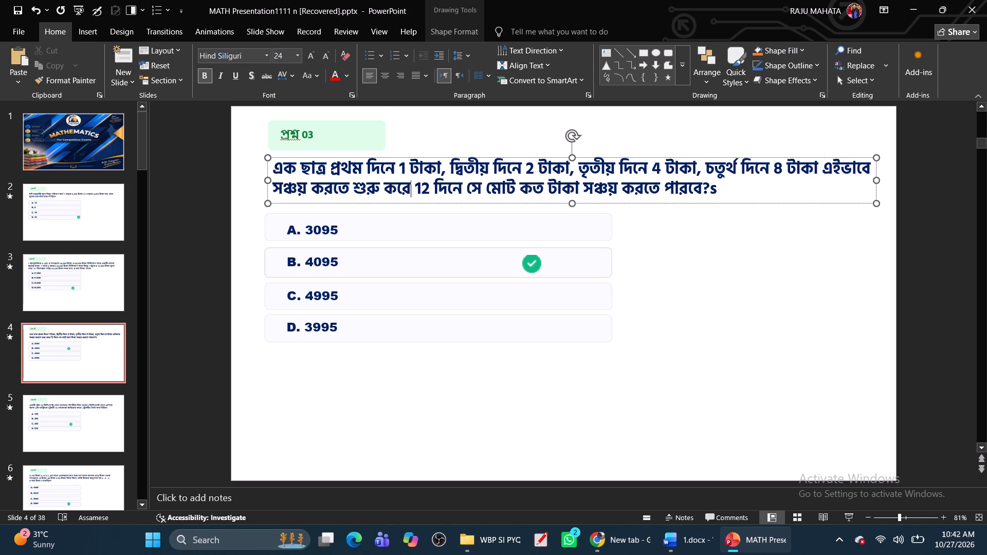
pyautogui.hotkey('shift', '|')
pyautogui.press('BackSpace')
# On slide 2, set the question text's font to Hind Siliguri and enlarge it by one size step.
pyautogui.click(64, 197)
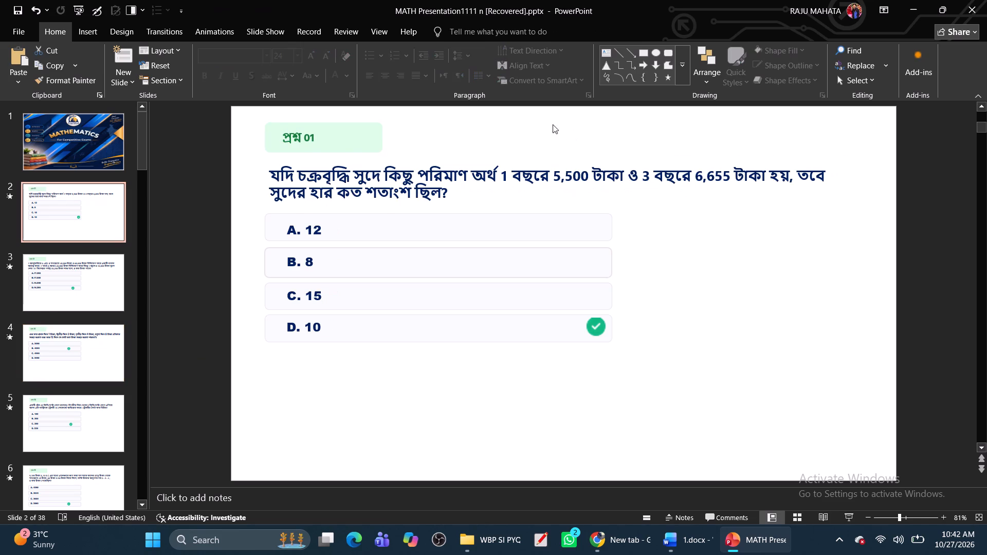
pyautogui.click(432, 177)
pyautogui.click(449, 200)
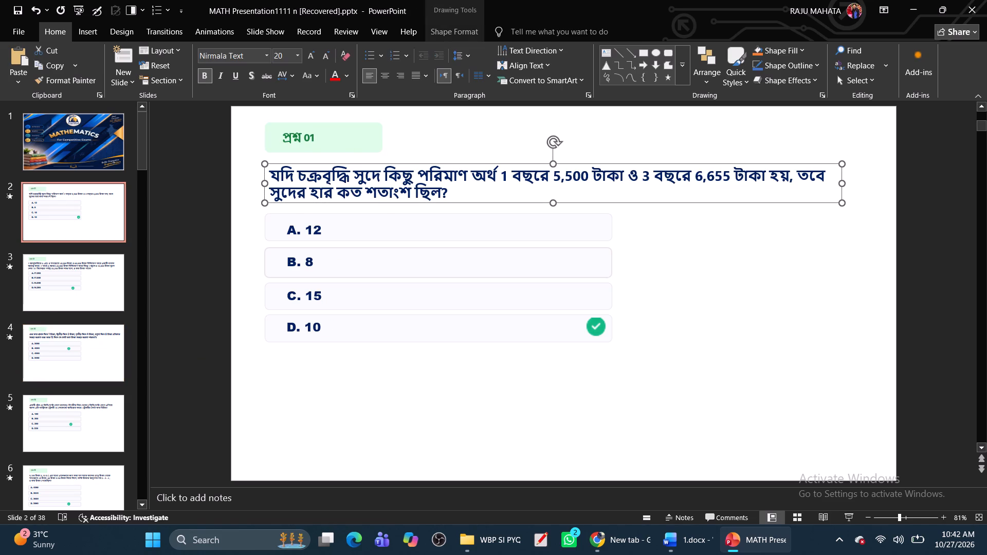
pyautogui.click(223, 54)
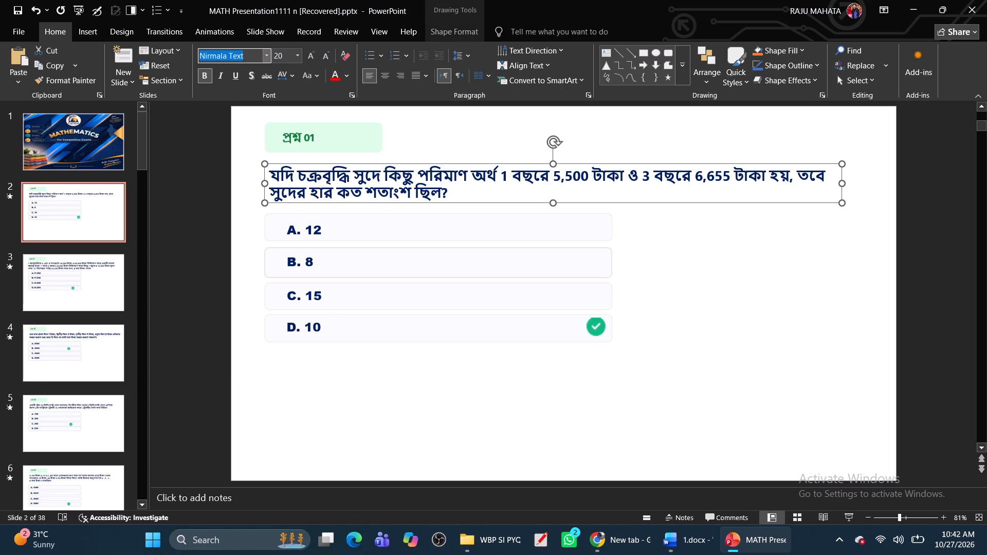
pyautogui.press('h')
pyautogui.press('Return')
pyautogui.click(312, 58)
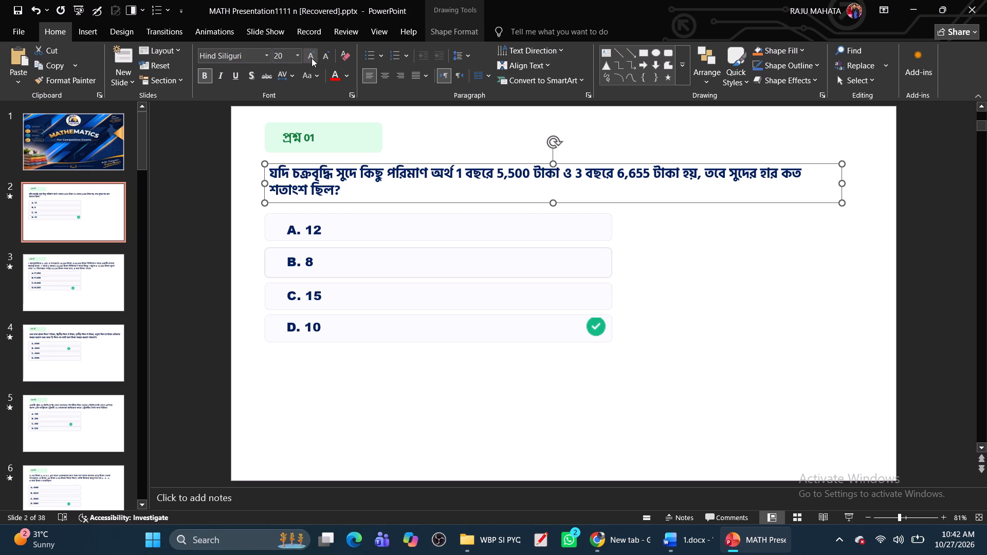
# On slide 3, set the question text to Hind Siliguri at size 24, widen its text box and shift it slightly right.
pyautogui.click(59, 271)
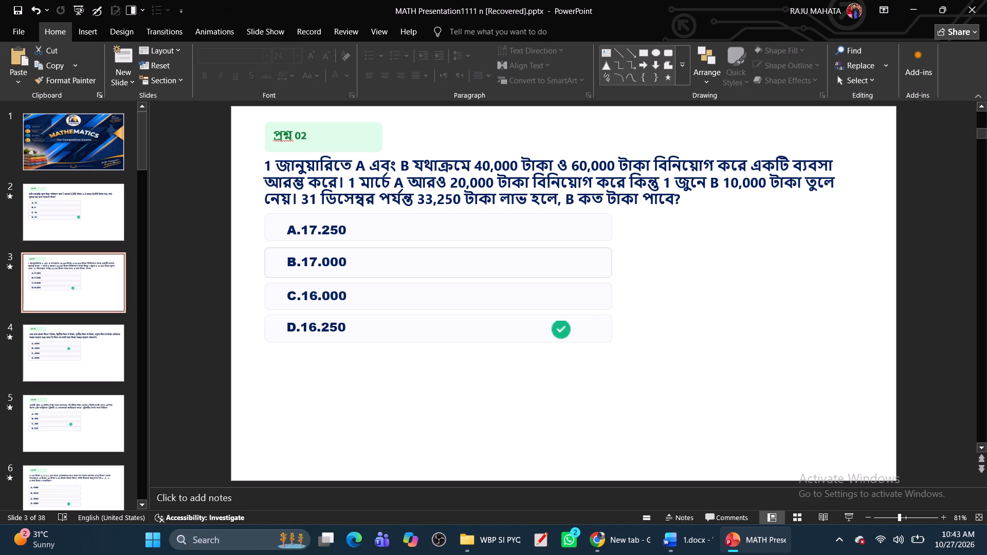
pyautogui.click(357, 188)
pyautogui.click(374, 209)
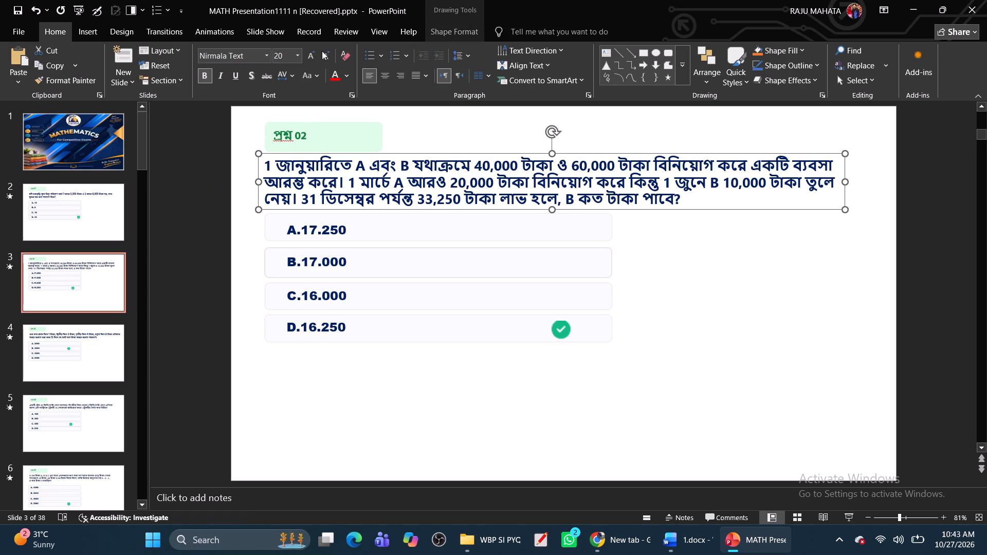
pyautogui.click(307, 55)
pyautogui.click(232, 58)
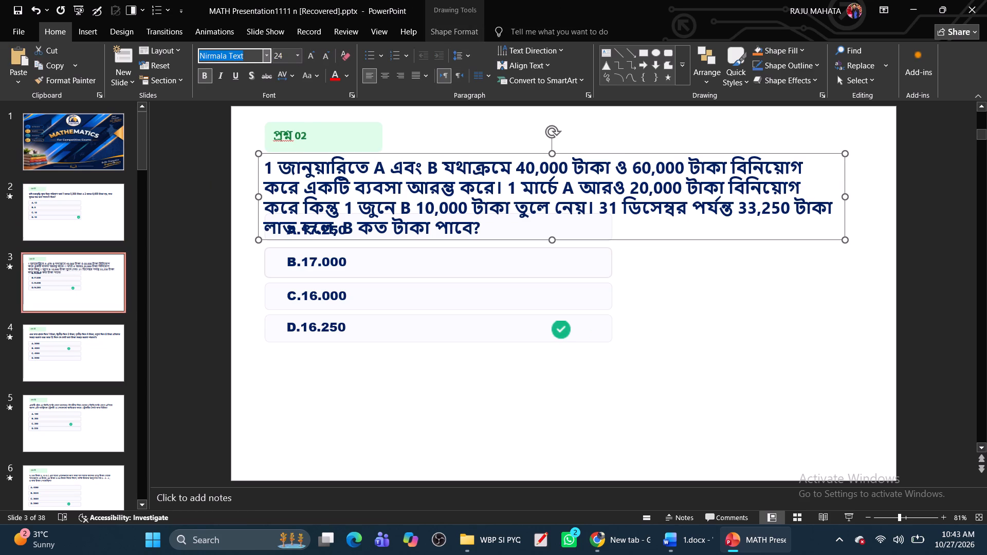
pyautogui.press('h')
pyautogui.press('Return')
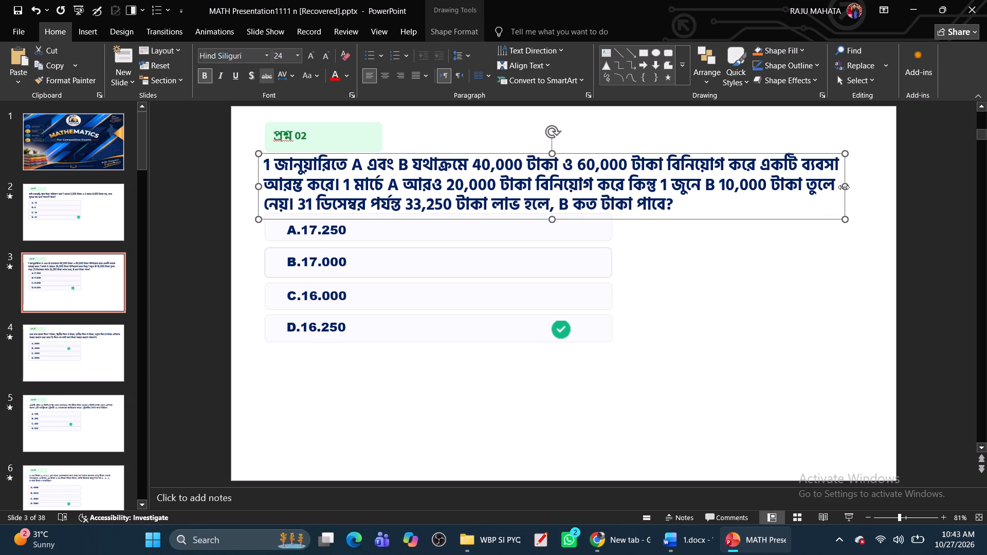
pyautogui.moveTo(846, 187); pyautogui.dragTo(879, 187)
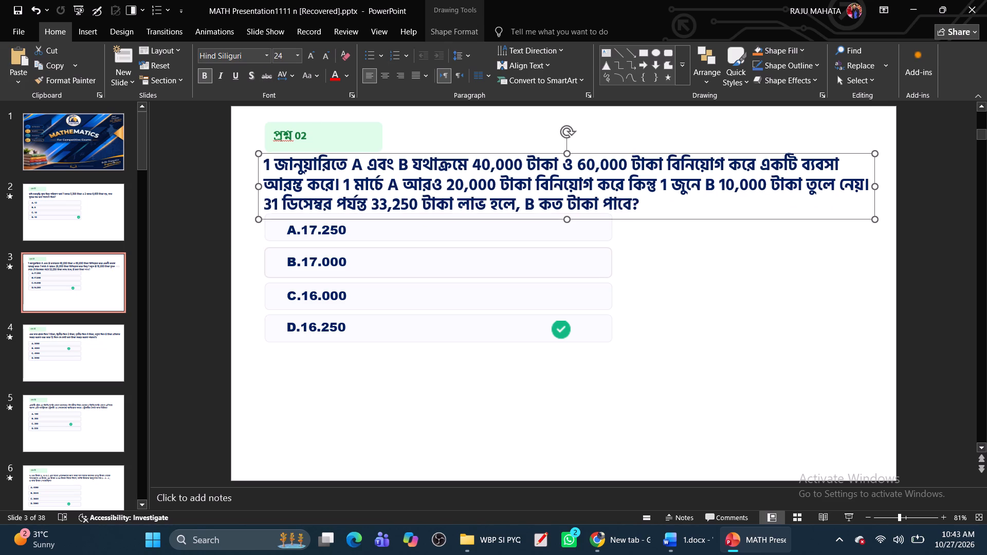
pyautogui.click(738, 218)
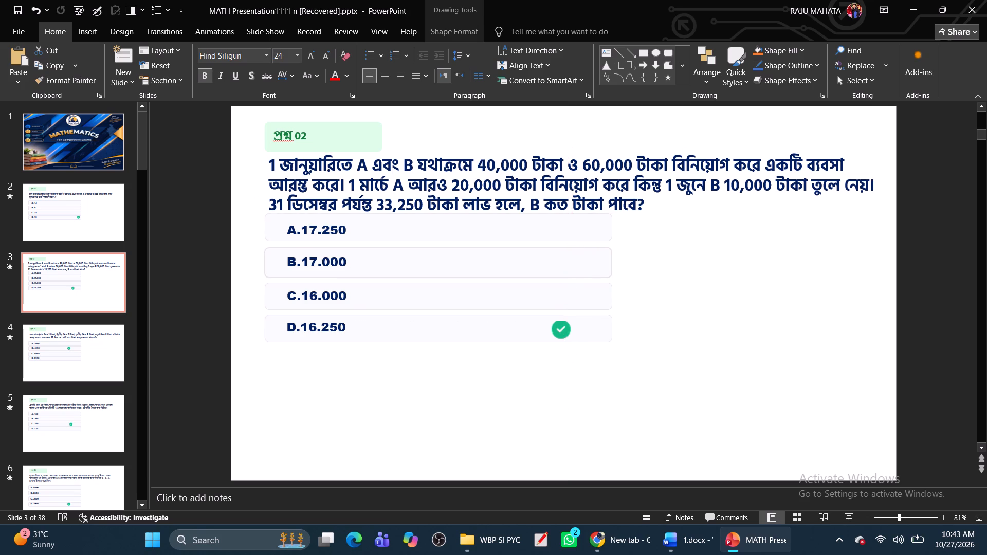
pyautogui.click(751, 292)
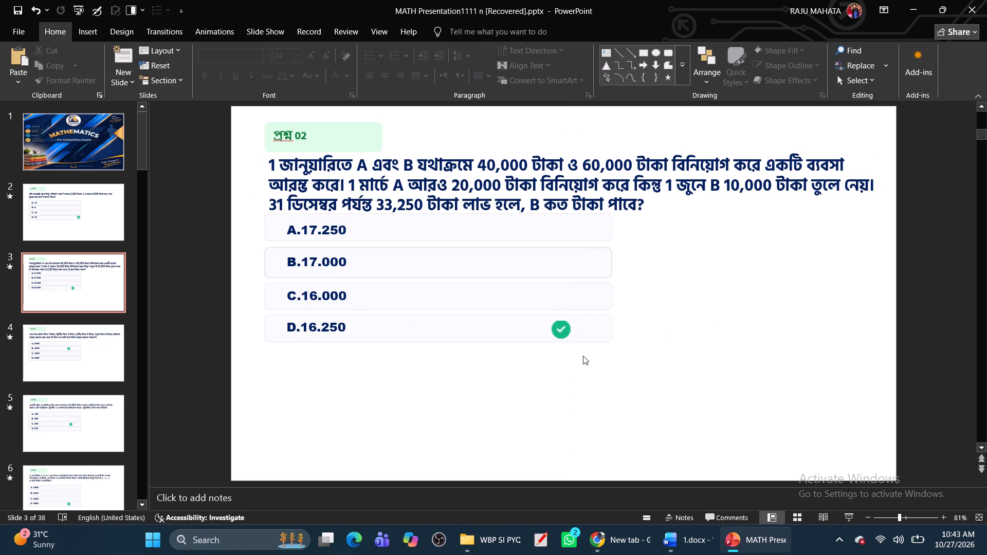
# Move slide 3's four option background boxes down, evenly spaced, to leave a gap below the three-line question.
pyautogui.click(464, 332)
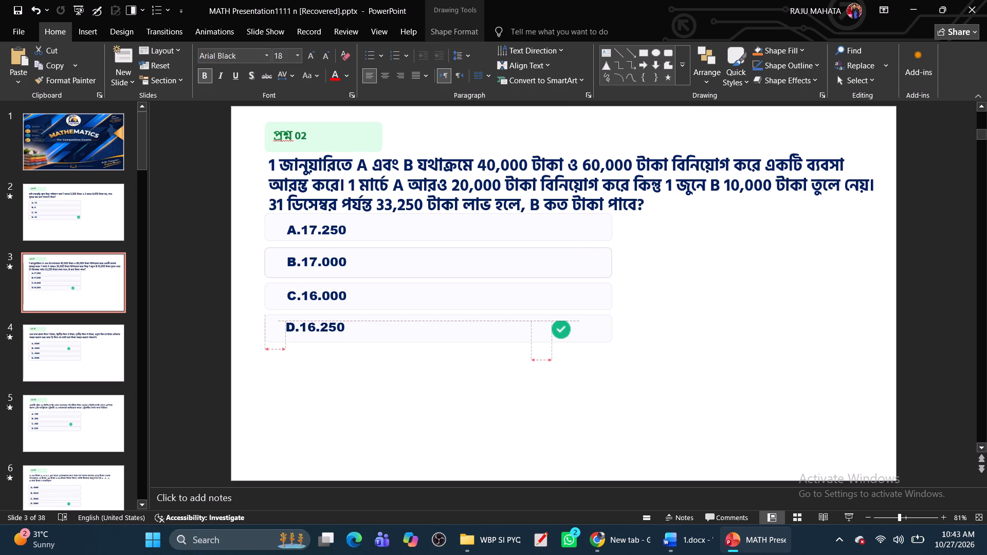
pyautogui.moveTo(604, 330); pyautogui.dragTo(602, 385)
pyautogui.moveTo(601, 295); pyautogui.dragTo(601, 331)
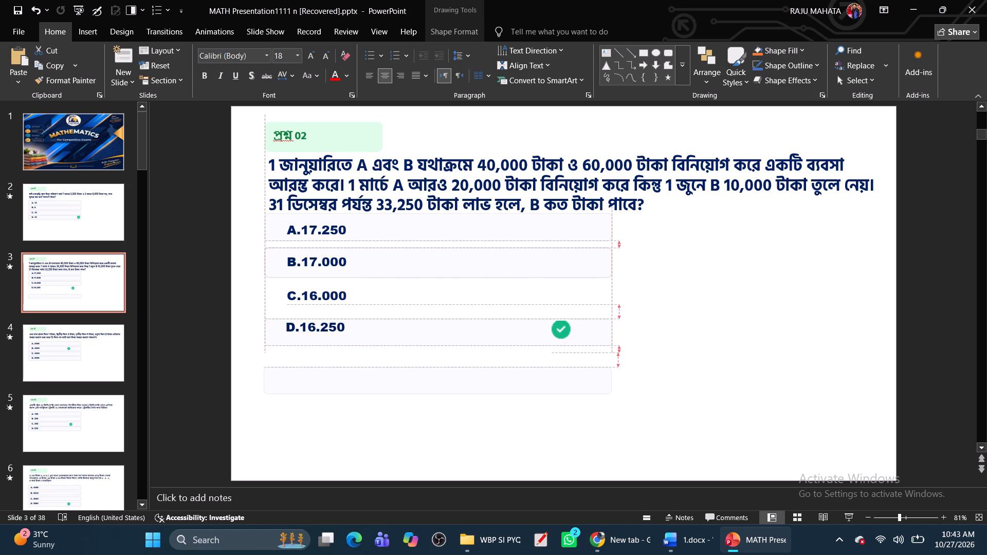
pyautogui.moveTo(601, 331); pyautogui.dragTo(601, 343)
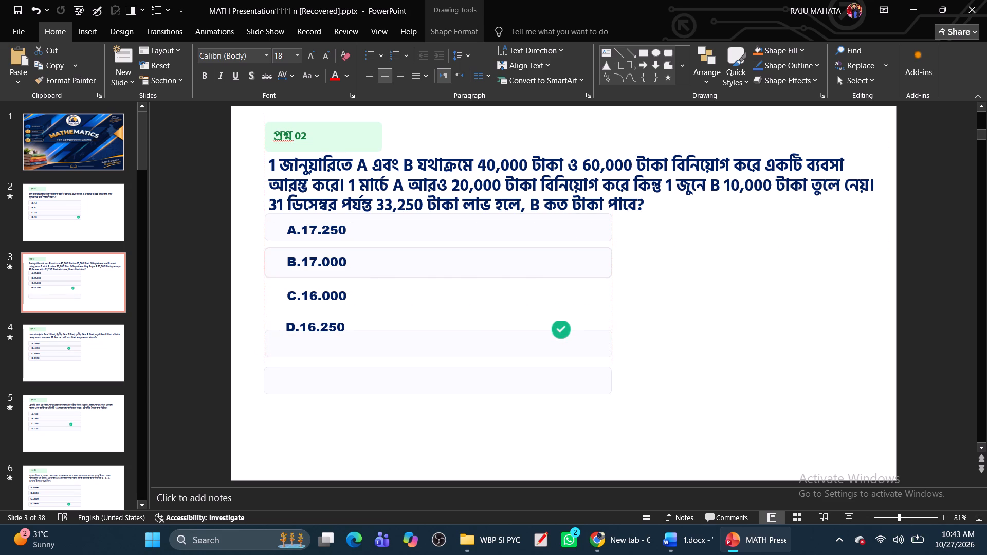
pyautogui.moveTo(601, 343); pyautogui.dragTo(601, 345)
pyautogui.moveTo(597, 270); pyautogui.dragTo(595, 319)
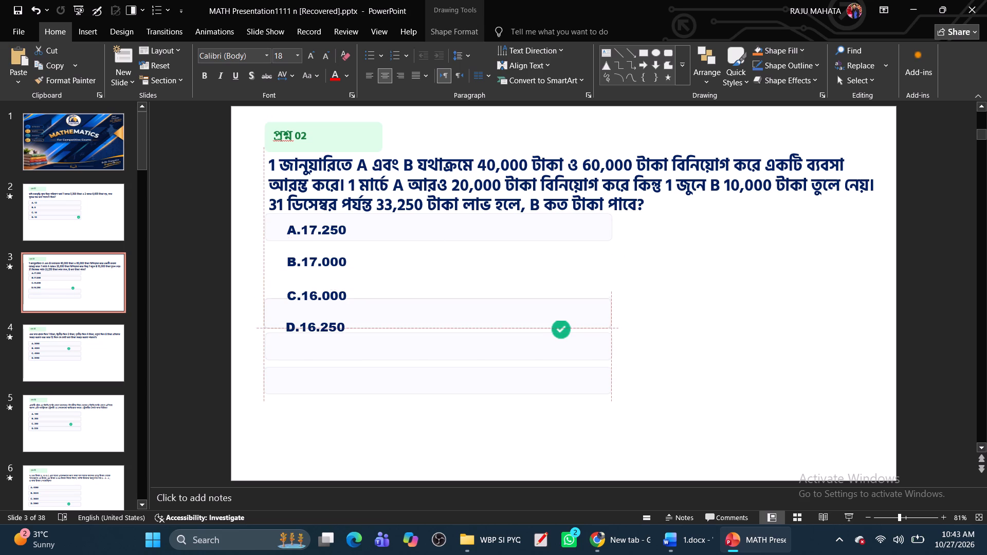
pyautogui.moveTo(595, 319); pyautogui.dragTo(596, 318)
pyautogui.moveTo(591, 230); pyautogui.dragTo(592, 277)
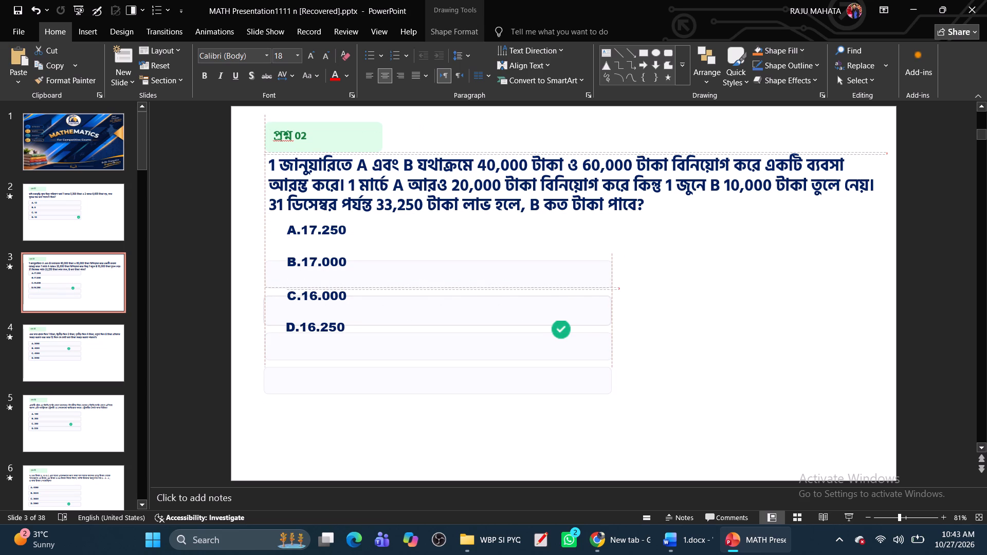
pyautogui.moveTo(592, 277); pyautogui.dragTo(592, 279)
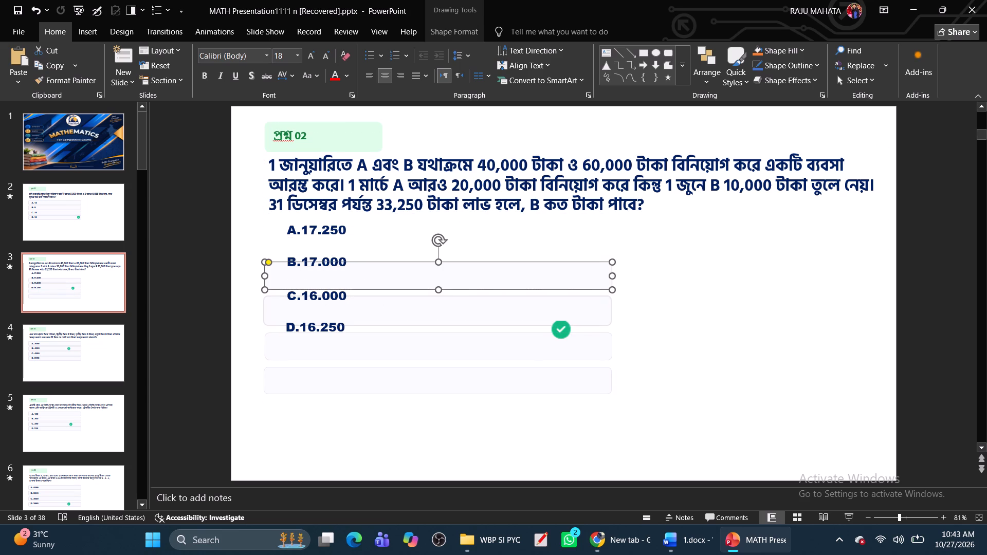
# Move slide 3's option texts D, C, B and A down into their matching background boxes, aligned along their left edges.
pyautogui.click(322, 322)
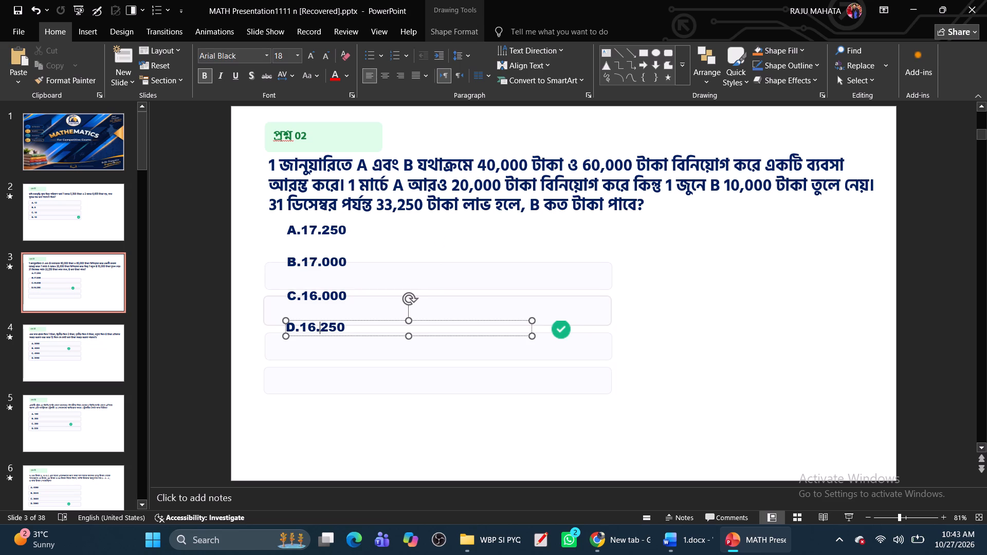
pyautogui.moveTo(326, 335); pyautogui.dragTo(319, 387)
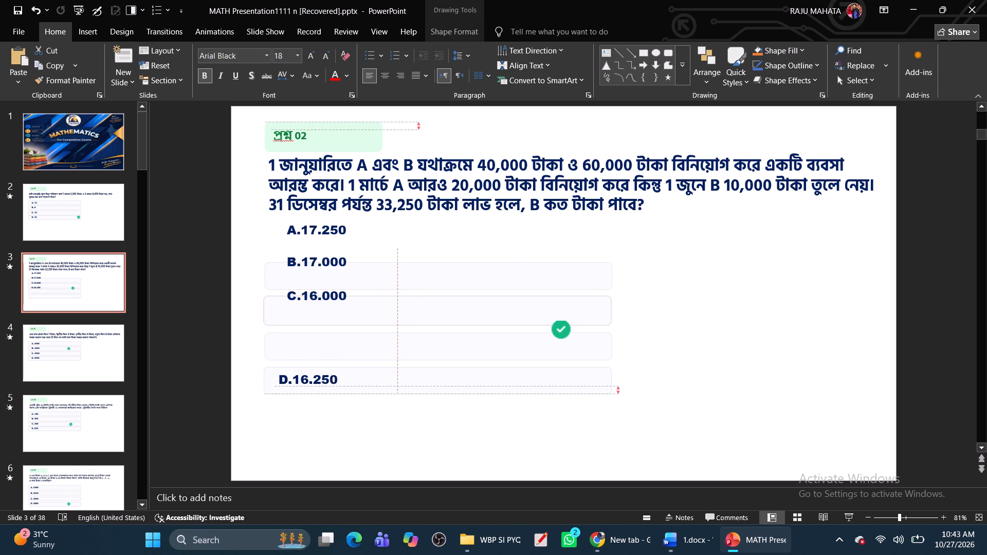
pyautogui.moveTo(319, 387); pyautogui.dragTo(319, 388)
pyautogui.click(332, 295)
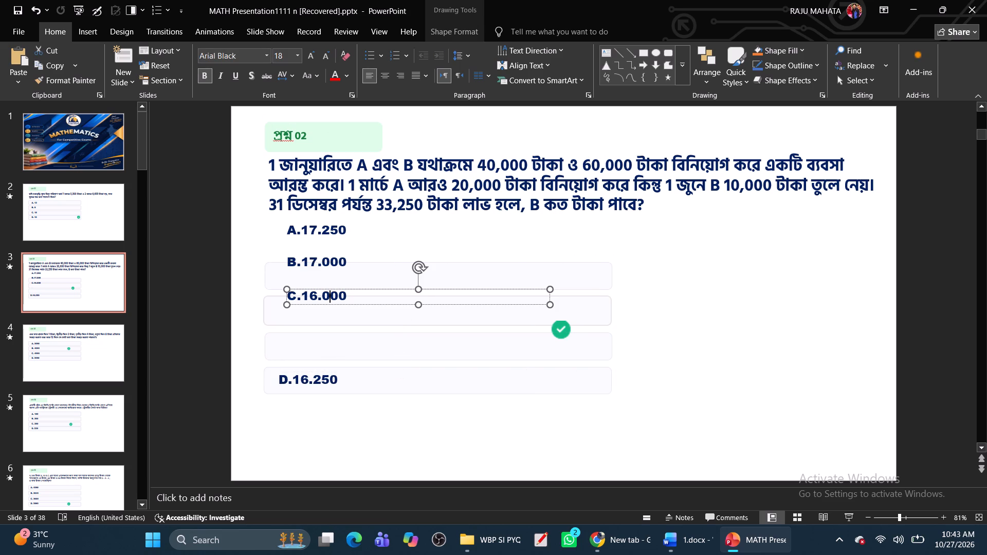
pyautogui.moveTo(338, 304); pyautogui.dragTo(334, 347)
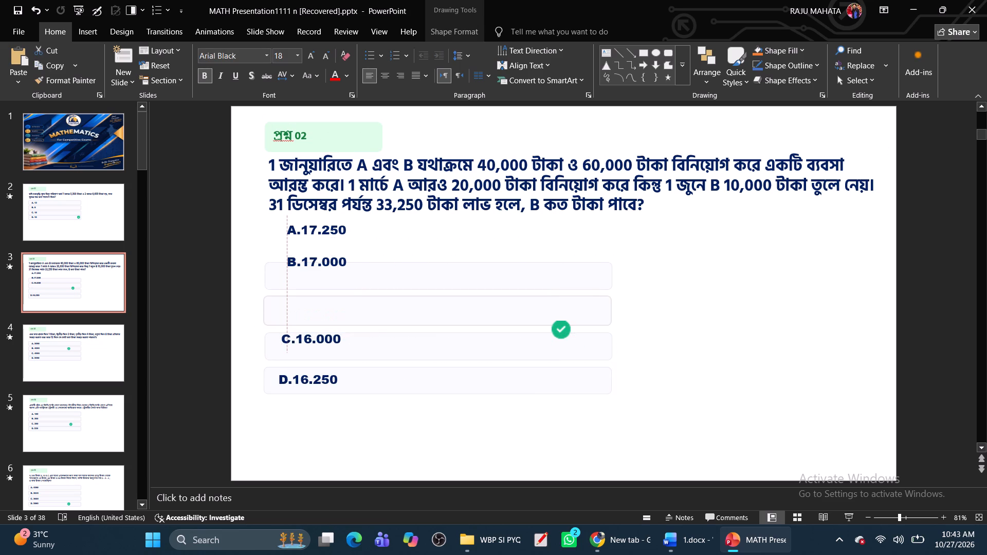
pyautogui.moveTo(334, 347); pyautogui.dragTo(329, 351)
pyautogui.click(335, 262)
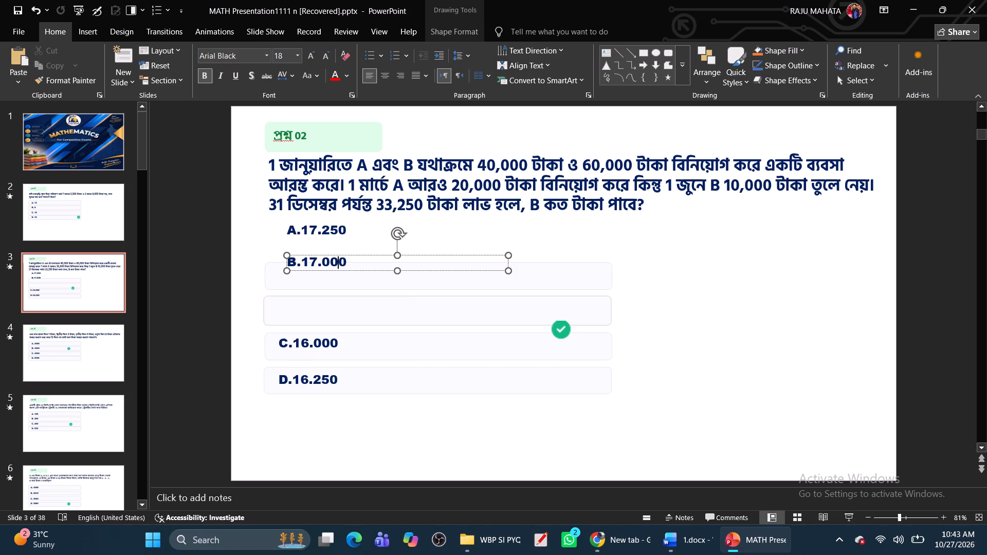
pyautogui.moveTo(341, 271); pyautogui.dragTo(335, 316)
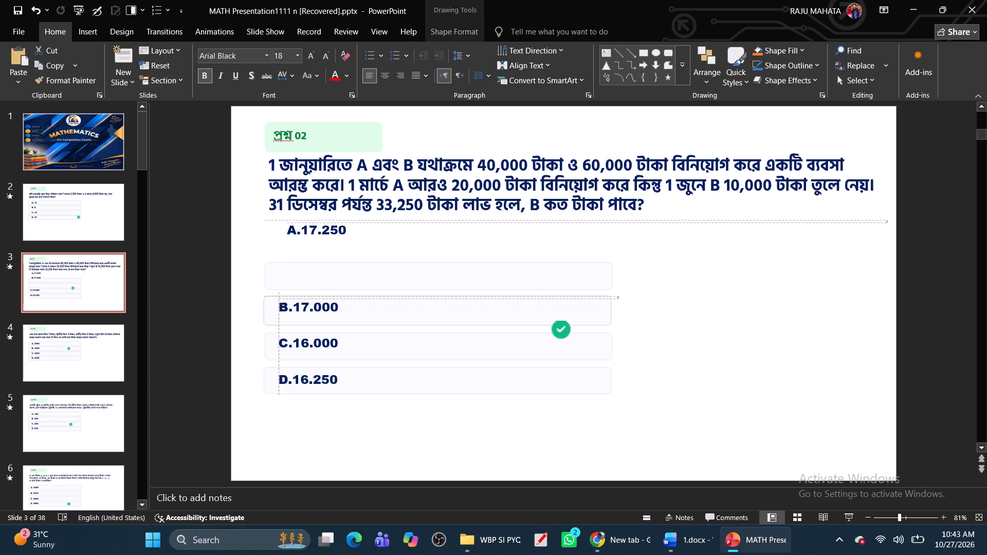
pyautogui.moveTo(335, 316); pyautogui.dragTo(335, 317)
pyautogui.click(333, 229)
pyautogui.moveTo(338, 238); pyautogui.dragTo(334, 279)
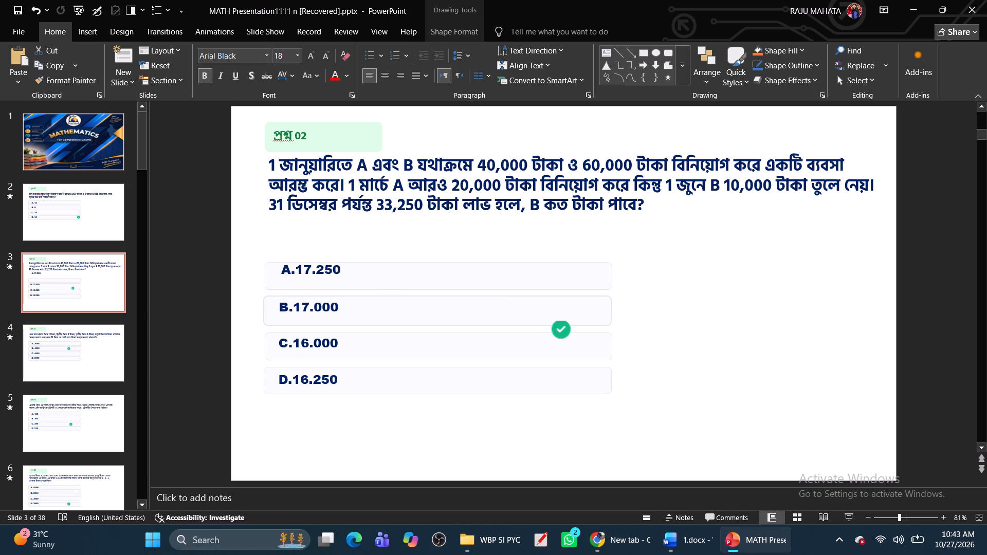
pyautogui.moveTo(334, 279); pyautogui.dragTo(331, 281)
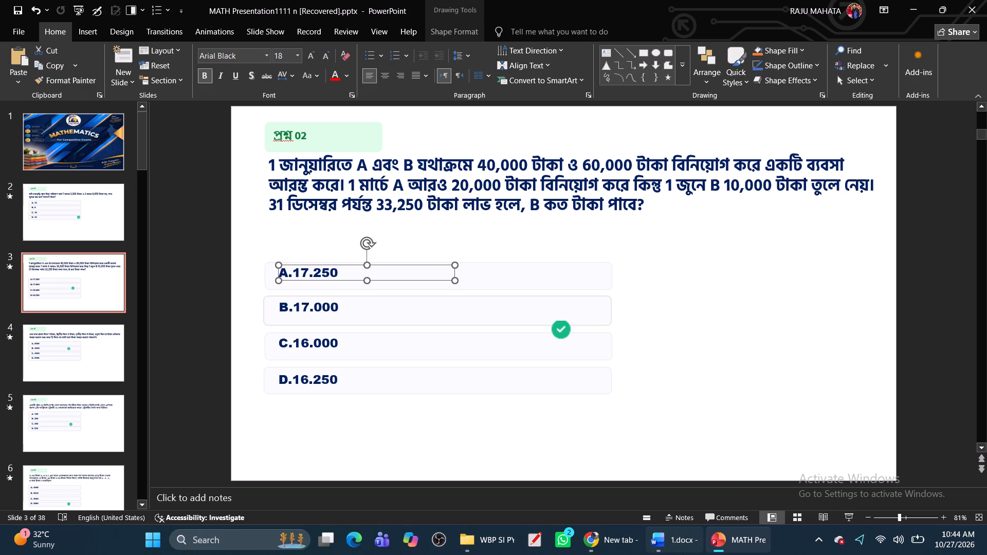
# Switch to 1.docx in Word to check question 2 and its options against slide 3.
pyautogui.click(677, 542)
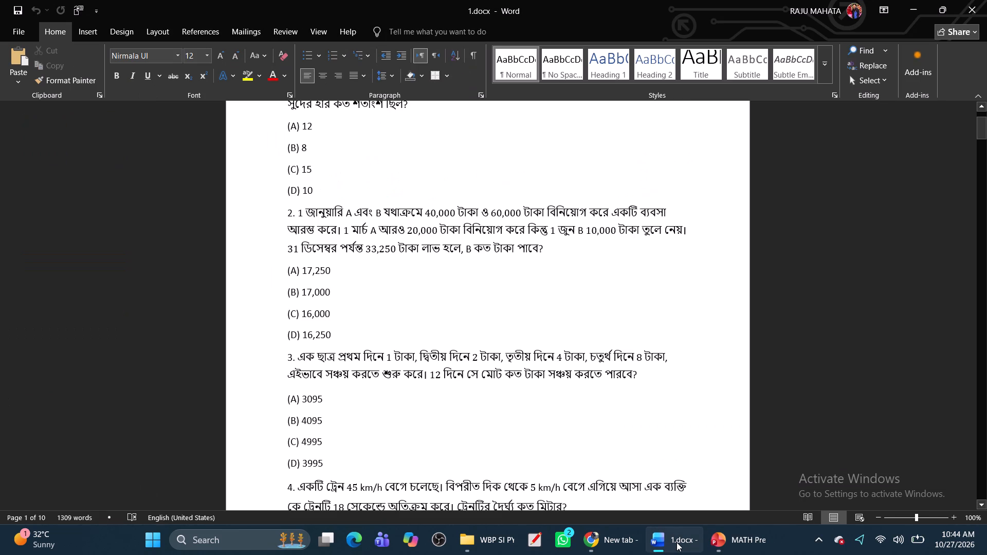
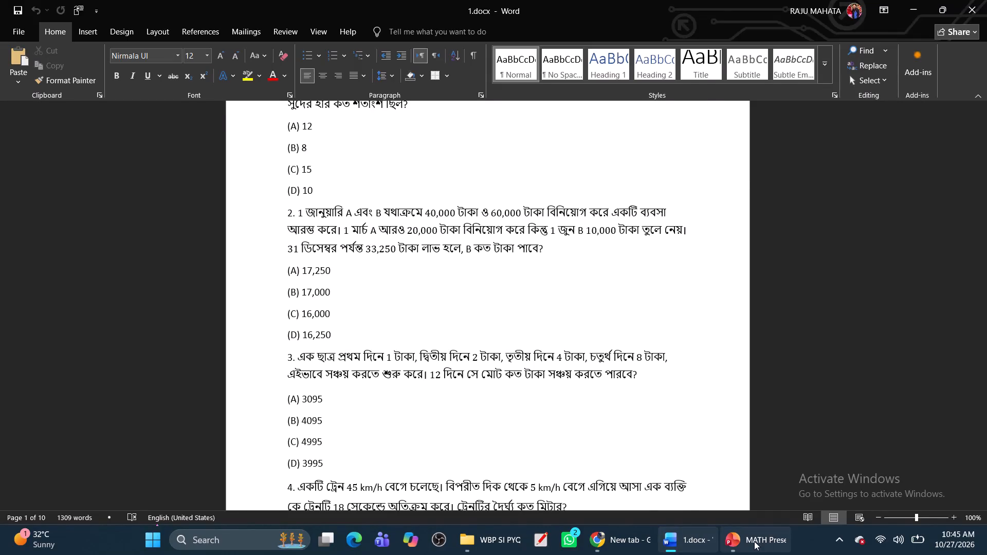
# Switch back to the MATH presentation and move slide 3's green check mark down beside option C.
pyautogui.click(774, 541)
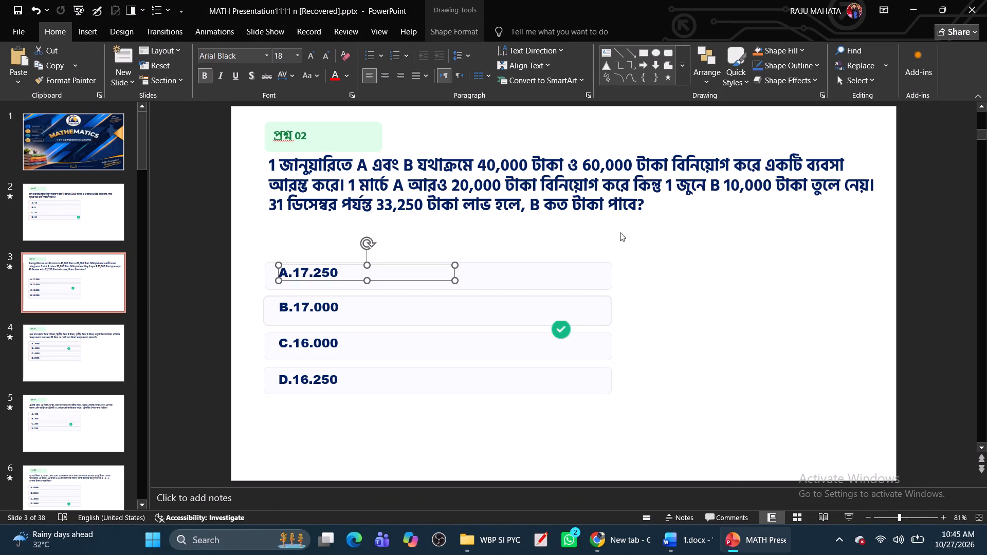
pyautogui.moveTo(563, 329); pyautogui.dragTo(562, 346)
pyautogui.click(701, 346)
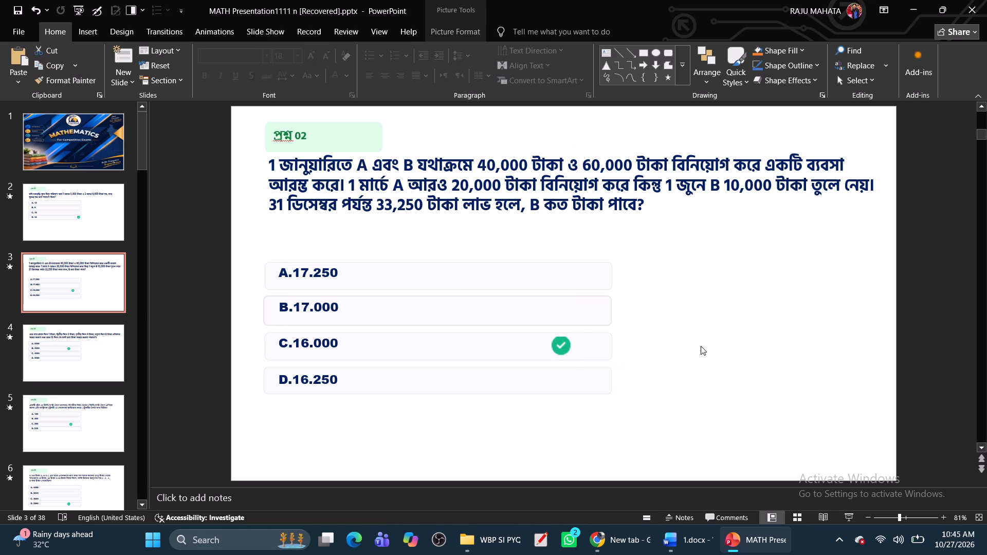
# Apply the Fly In animation to the check mark on slide 3.
pyautogui.doubleClick(562, 347)
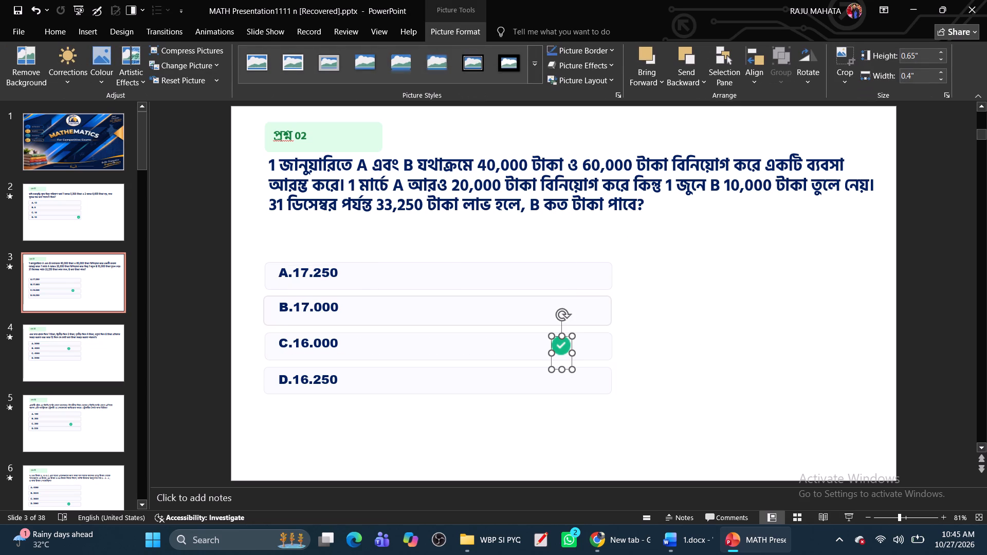
pyautogui.click(218, 32)
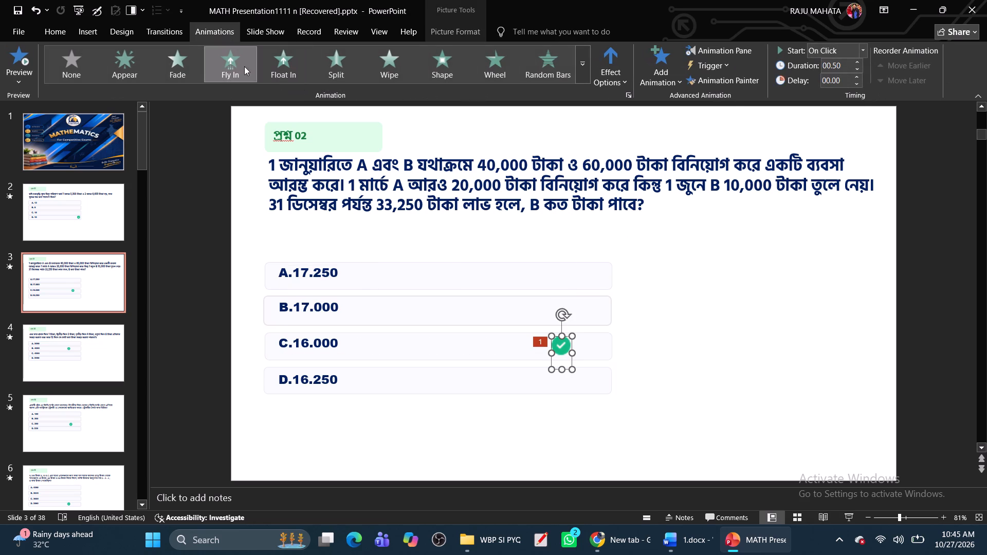
pyautogui.click(230, 66)
pyautogui.click(230, 66)
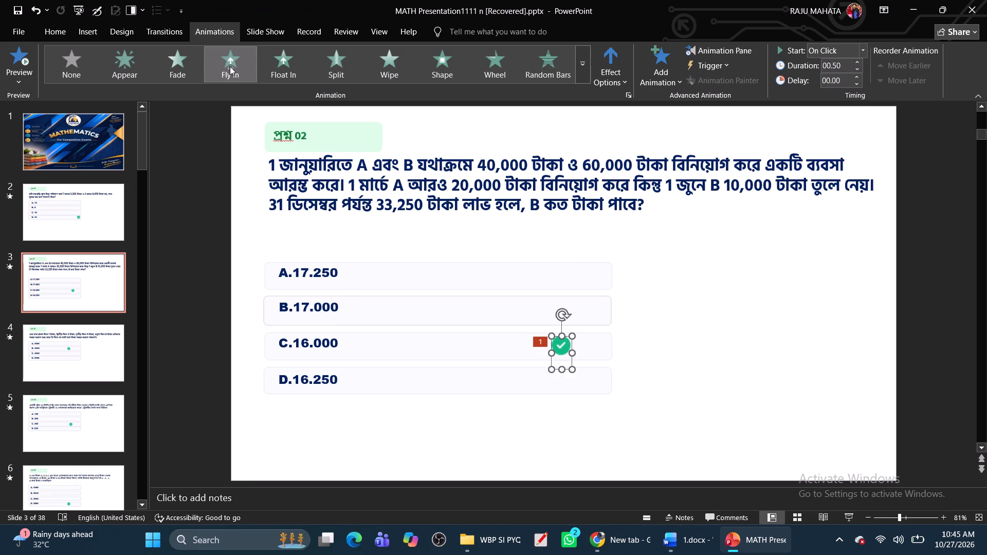
pyautogui.click(230, 66)
pyautogui.click(230, 66)
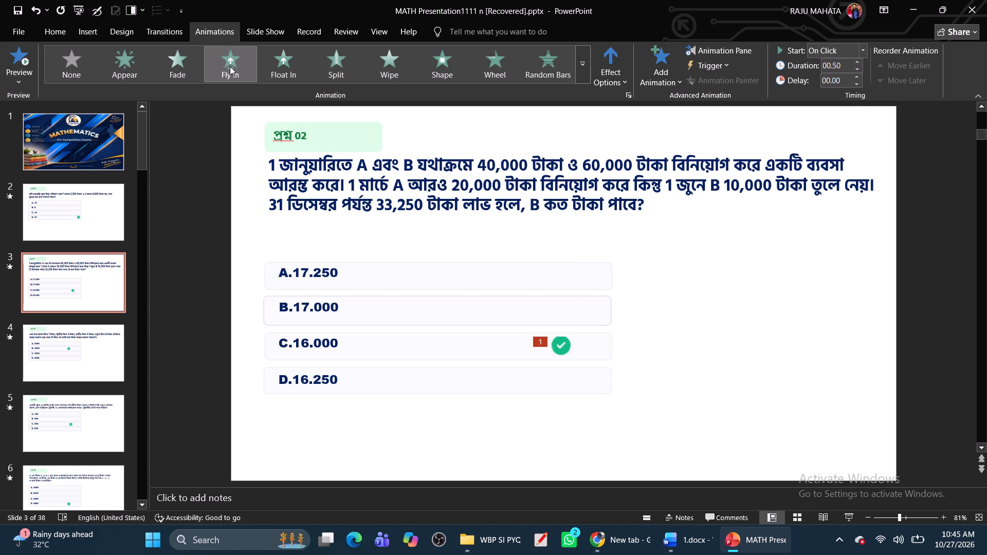
# Move slide 3's question text box slightly down, keeping it aligned with the left edge of the option boxes.
pyautogui.click(760, 220)
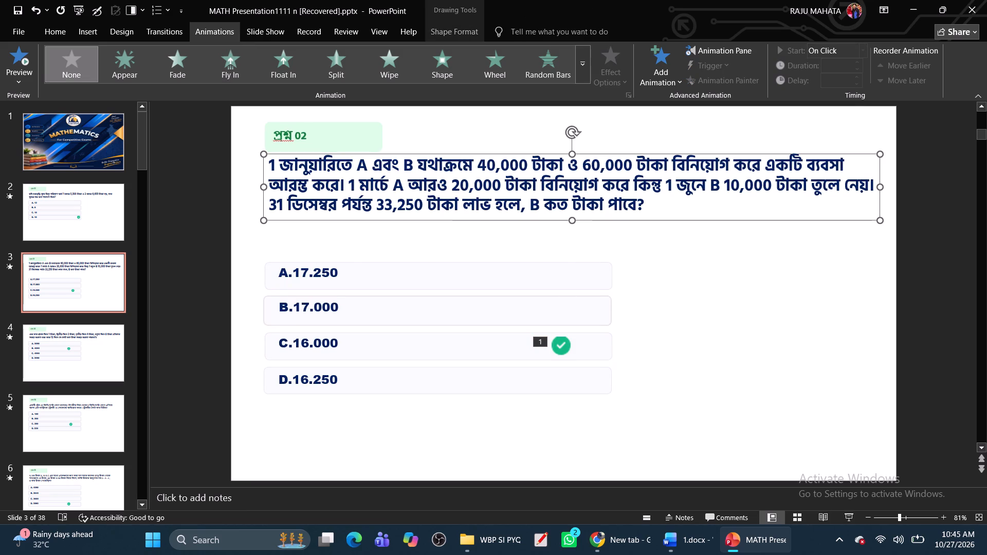
pyautogui.moveTo(348, 219); pyautogui.dragTo(346, 225)
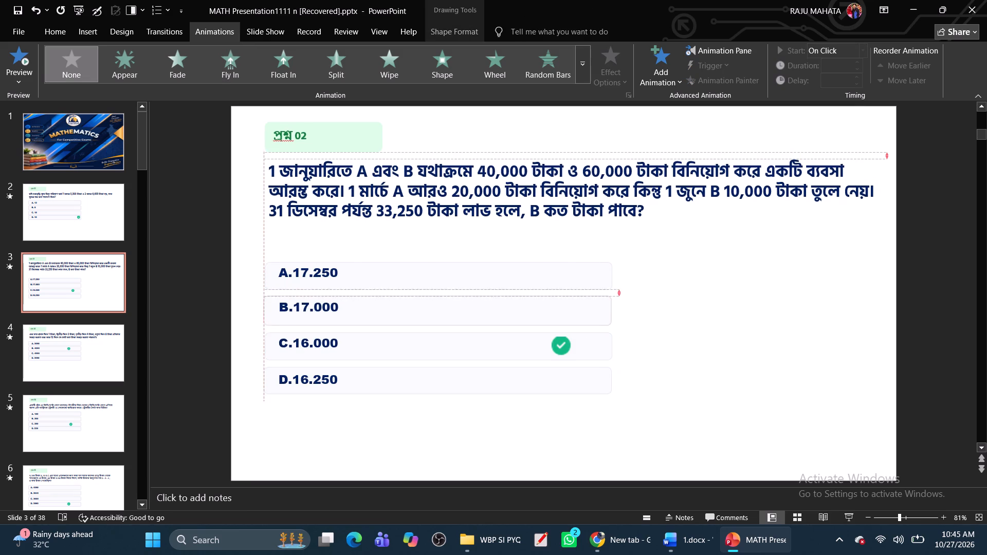
pyautogui.moveTo(346, 225); pyautogui.dragTo(344, 226)
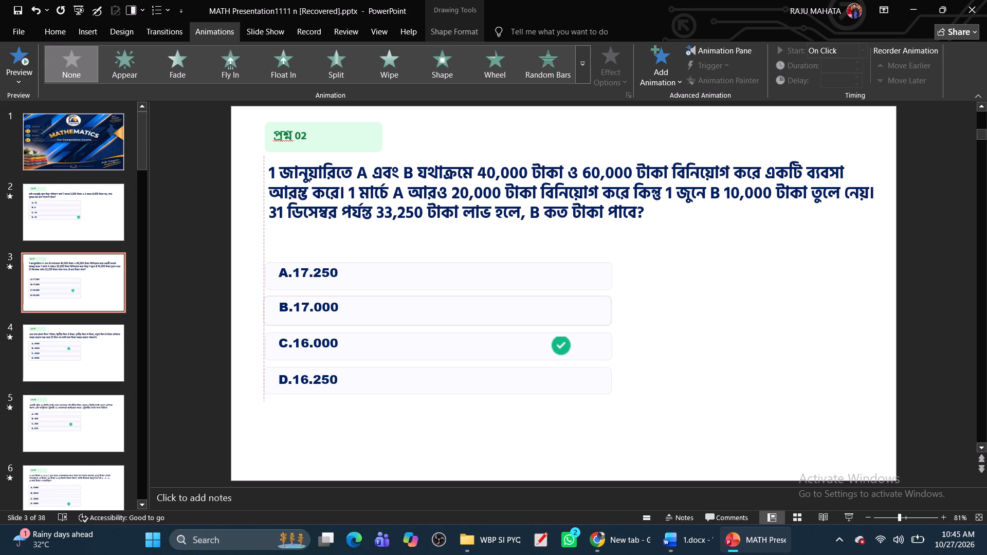
pyautogui.moveTo(344, 226); pyautogui.dragTo(344, 225)
pyautogui.click(751, 307)
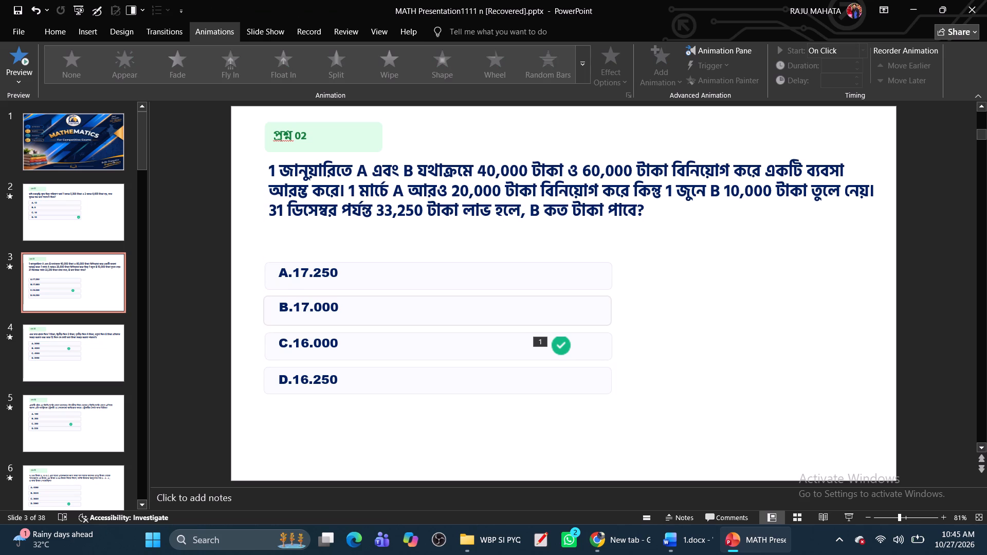
# Examine the question text formatting on slides 2, 3 and 4 to see which slides still need restyling.
pyautogui.click(107, 354)
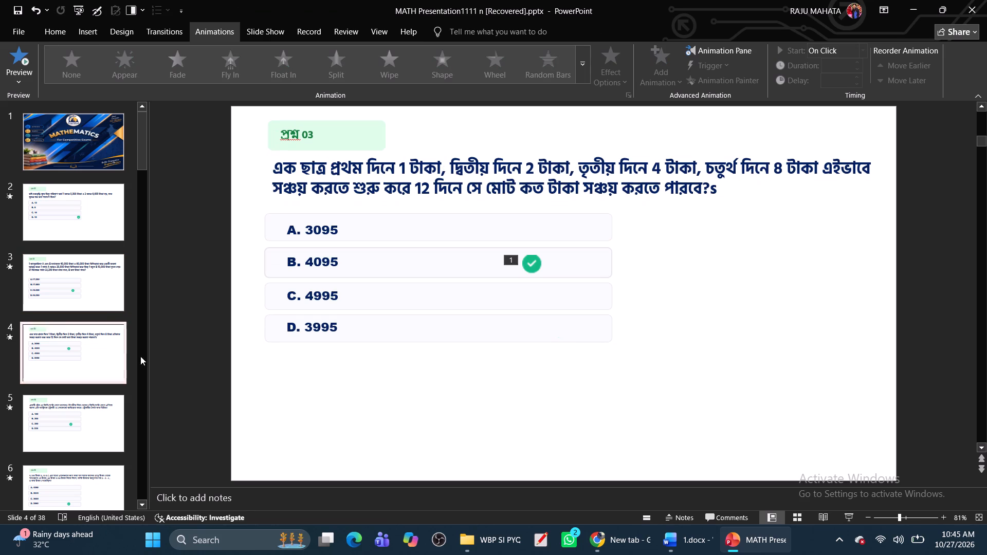
pyautogui.click(387, 181)
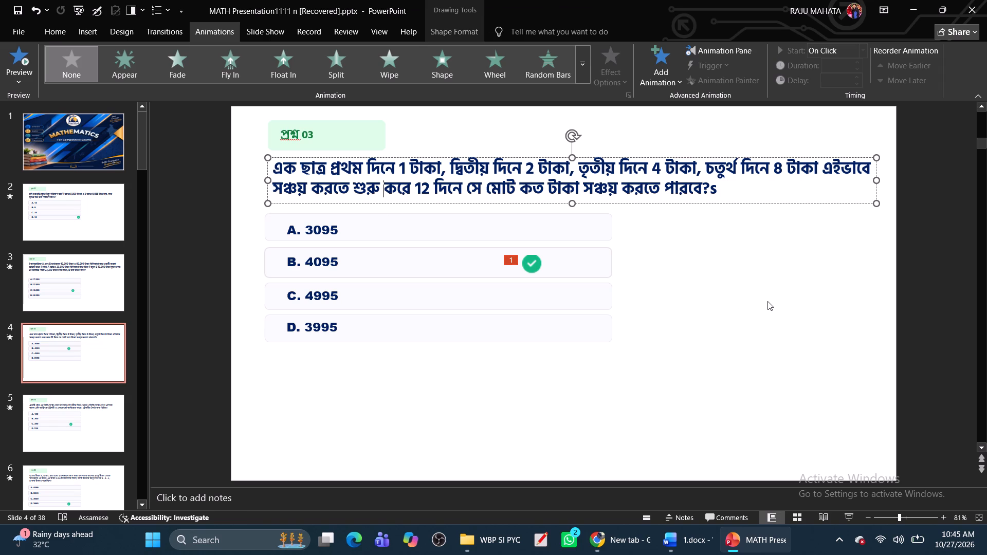
pyautogui.click(767, 301)
pyautogui.click(90, 208)
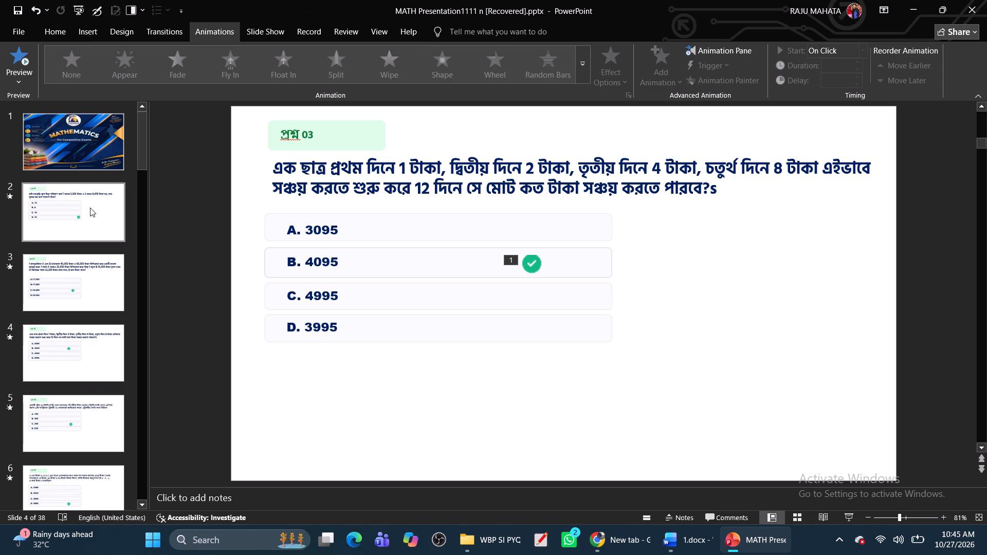
pyautogui.click(300, 180)
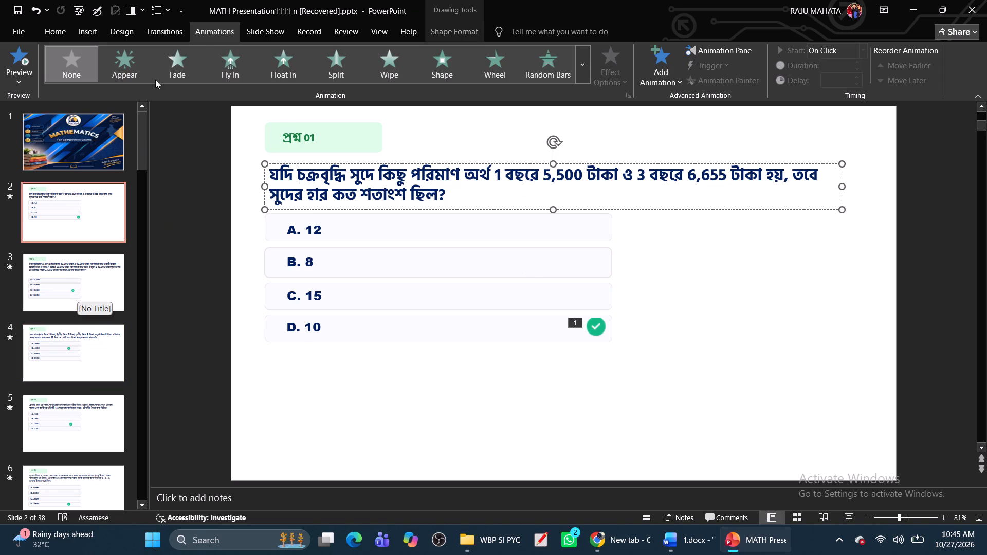
pyautogui.click(66, 36)
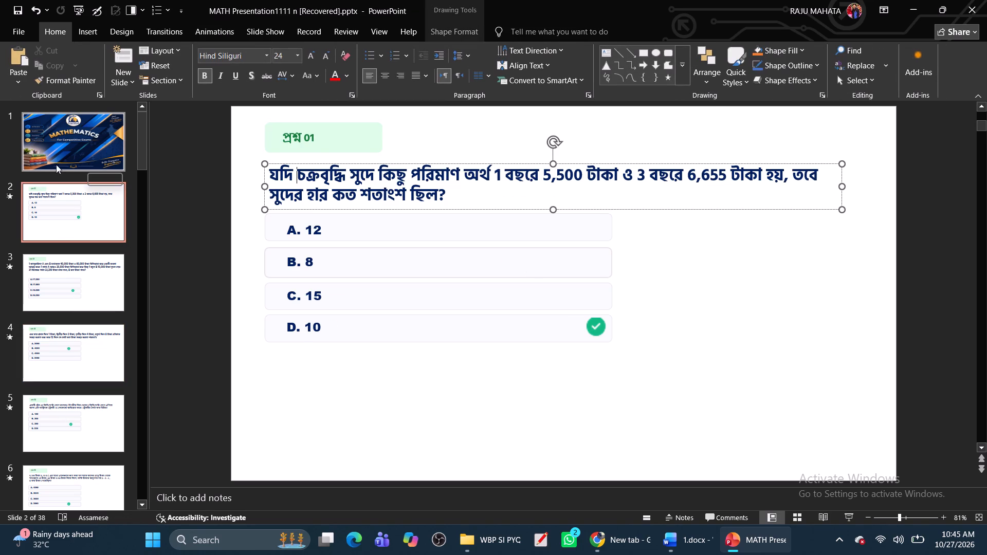
pyautogui.click(68, 283)
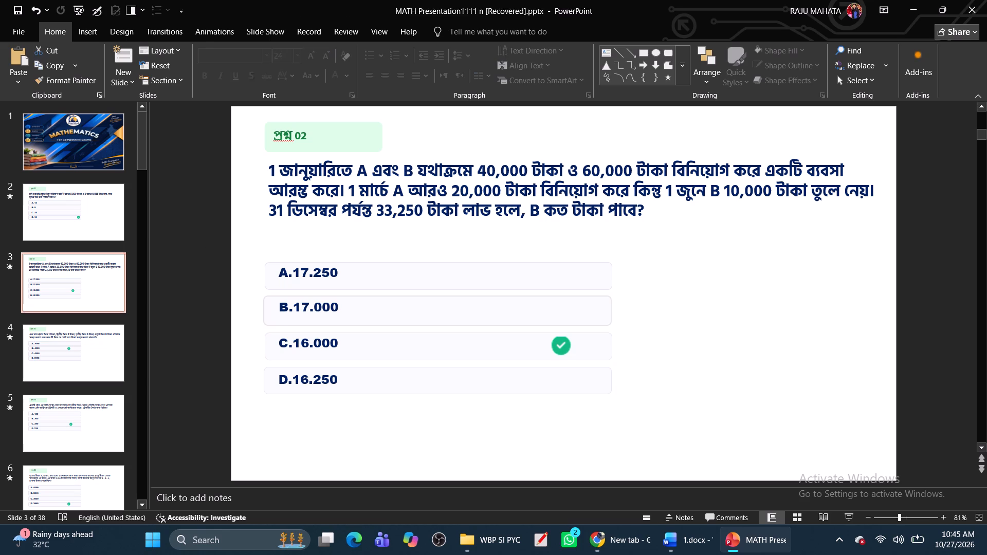
pyautogui.click(337, 181)
pyautogui.click(69, 353)
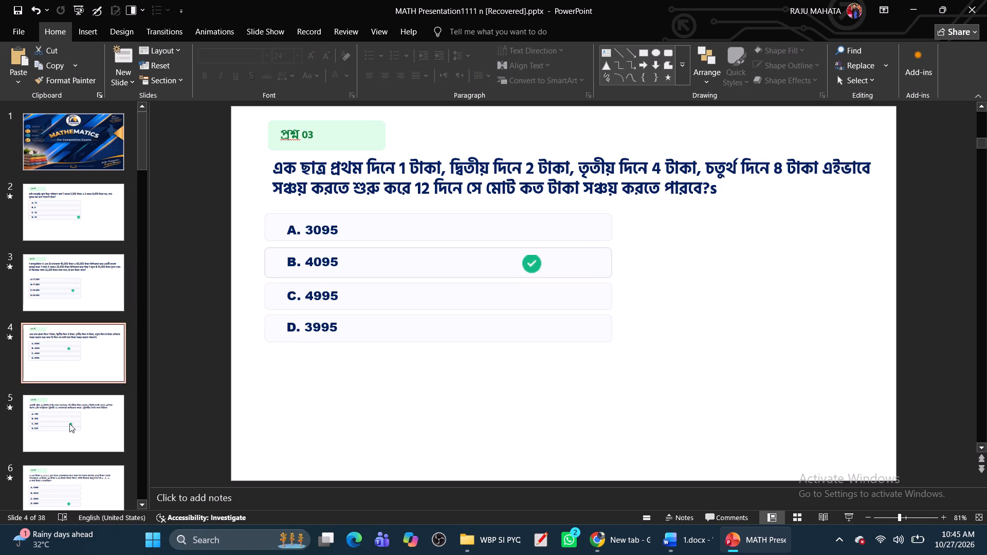
# On slide 5, set the question text to Hind Siliguri at size 24.
pyautogui.click(69, 423)
pyautogui.click(306, 171)
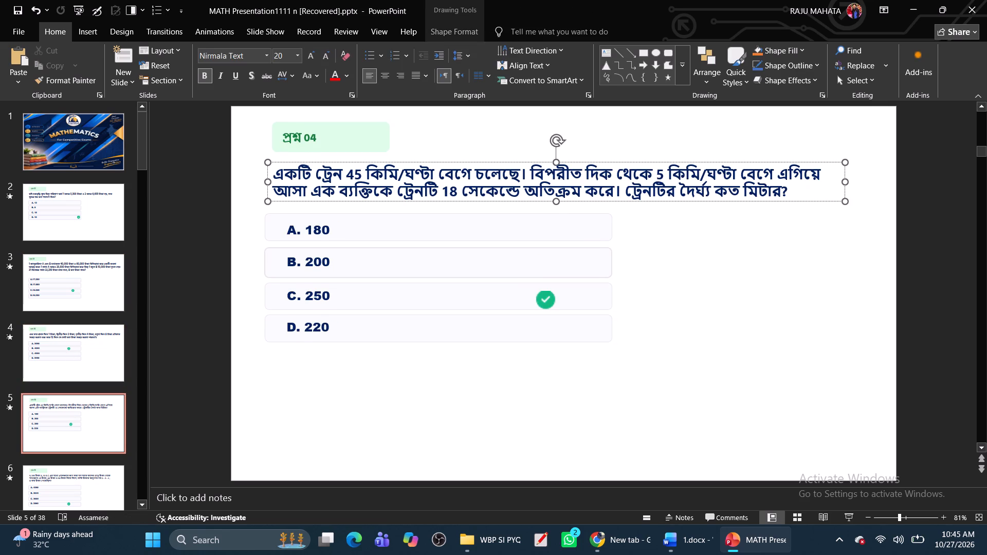
pyautogui.click(315, 201)
pyautogui.click(233, 54)
pyautogui.press('h')
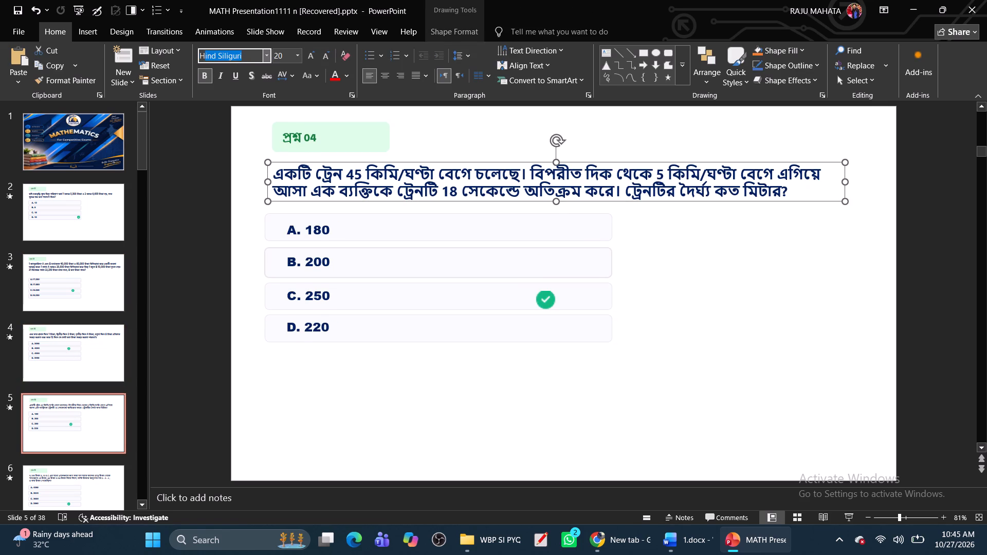
pyautogui.press('Return')
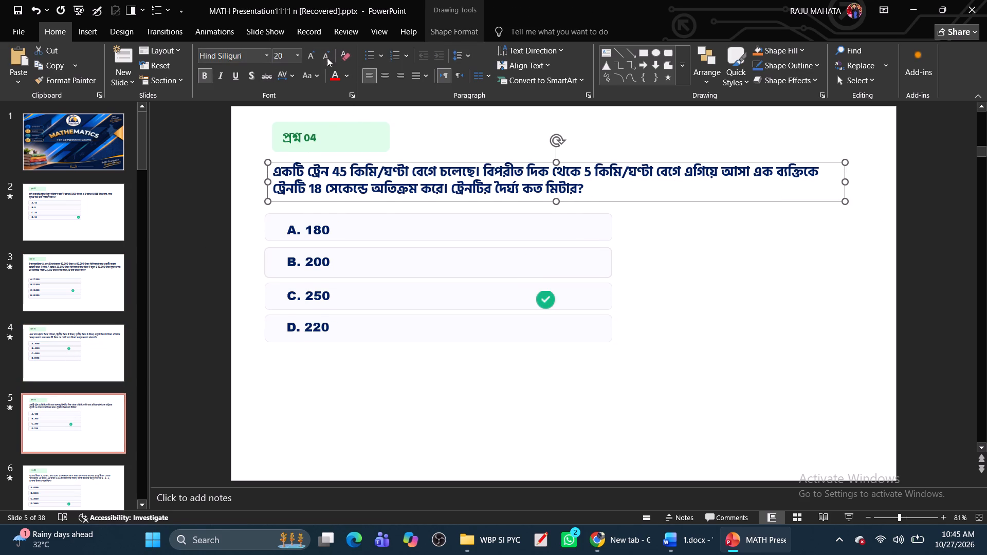
pyautogui.click(305, 59)
pyautogui.click(752, 293)
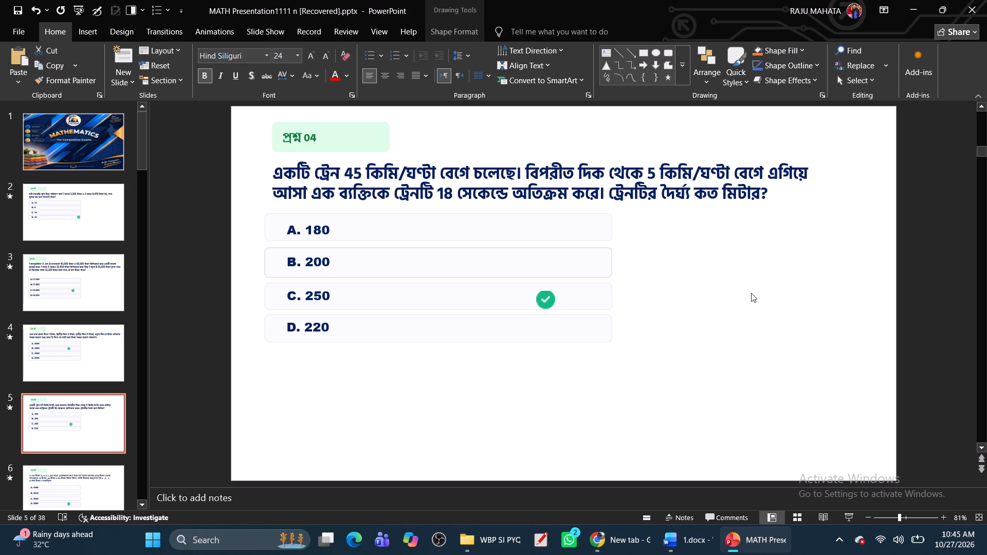
# Shift slide 5's question text box slightly left and up, closer to the option boxes' left edge.
pyautogui.click(502, 185)
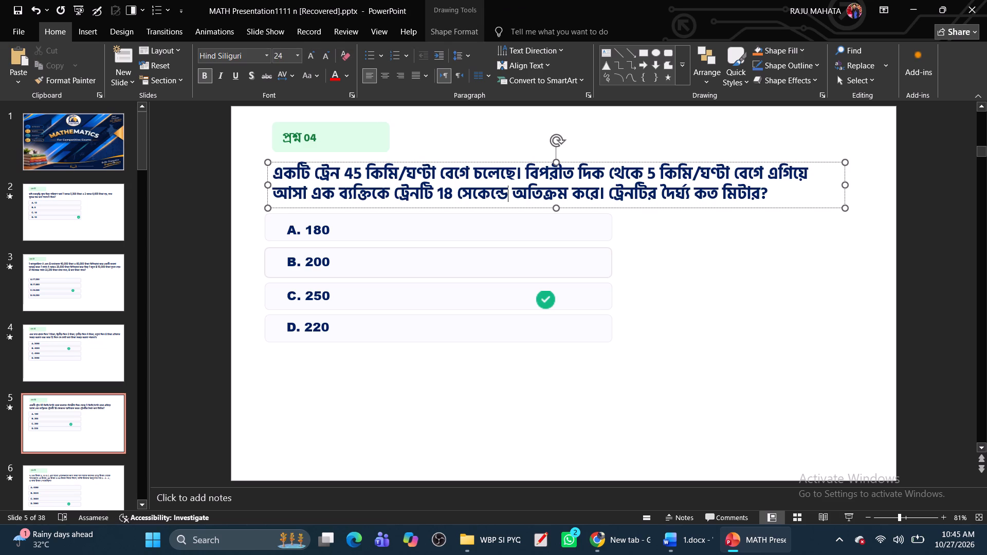
pyautogui.click(502, 208)
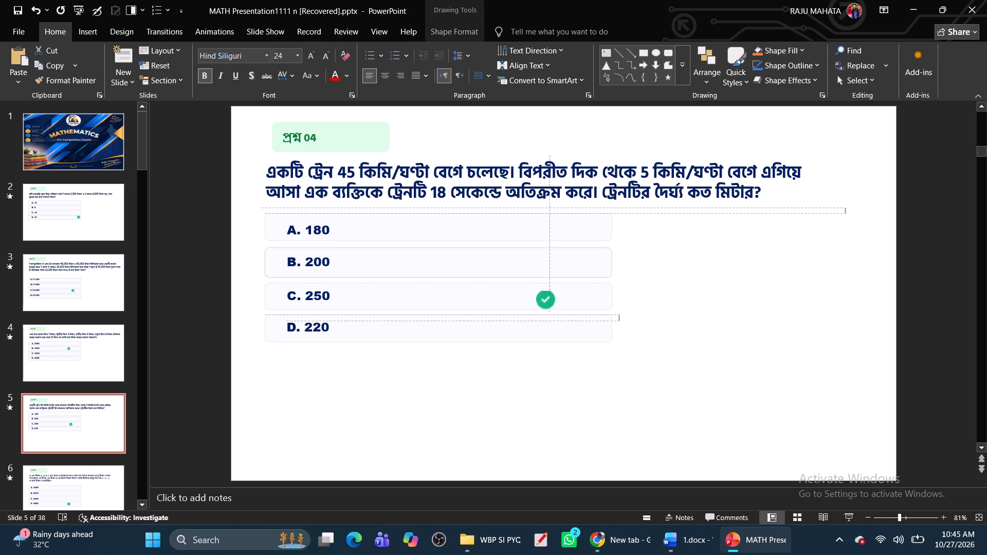
pyautogui.click(834, 412)
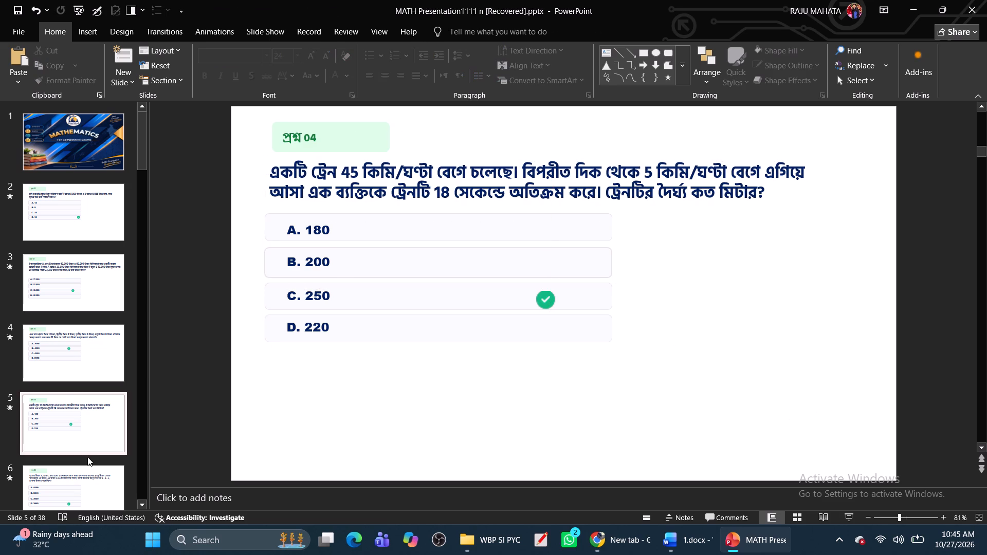
# On slide 6, set the question text's font to Hind Siliguri.
pyautogui.click(79, 474)
pyautogui.click(374, 175)
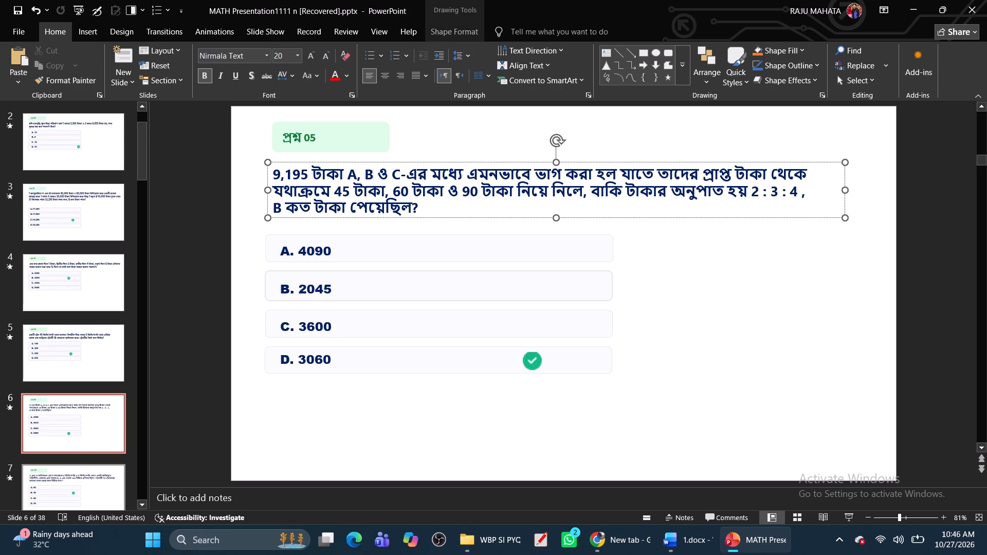
pyautogui.click(370, 216)
pyautogui.click(211, 57)
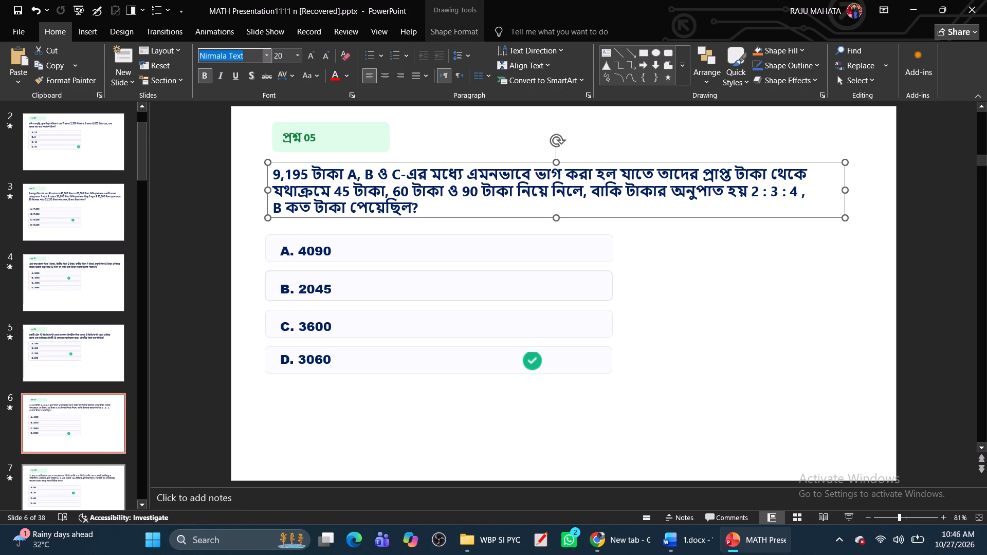
pyautogui.press('h')
pyautogui.press('Return')
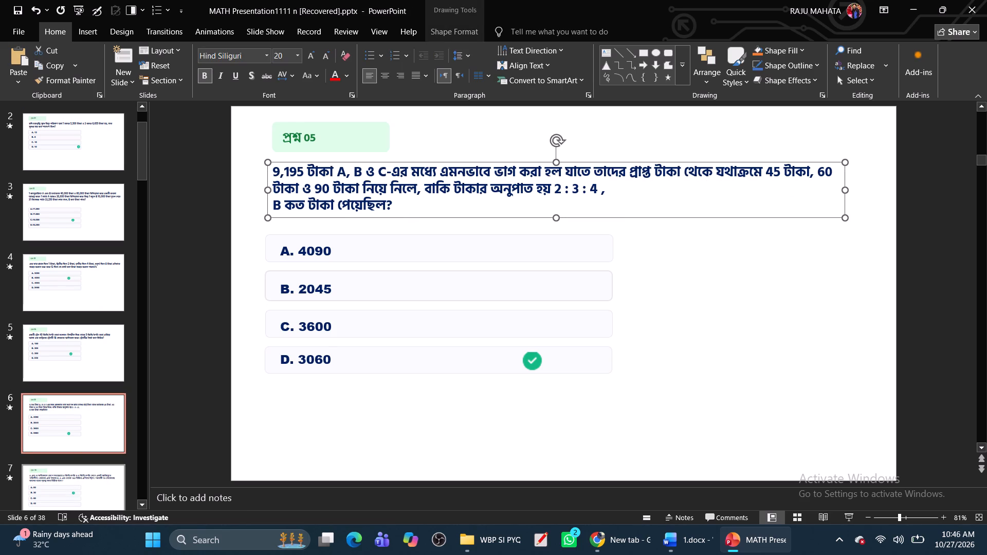
# Join slide 6's last question line starting with B to the line above, separated by a space.
pyautogui.click(277, 208)
pyautogui.press('BackSpace')
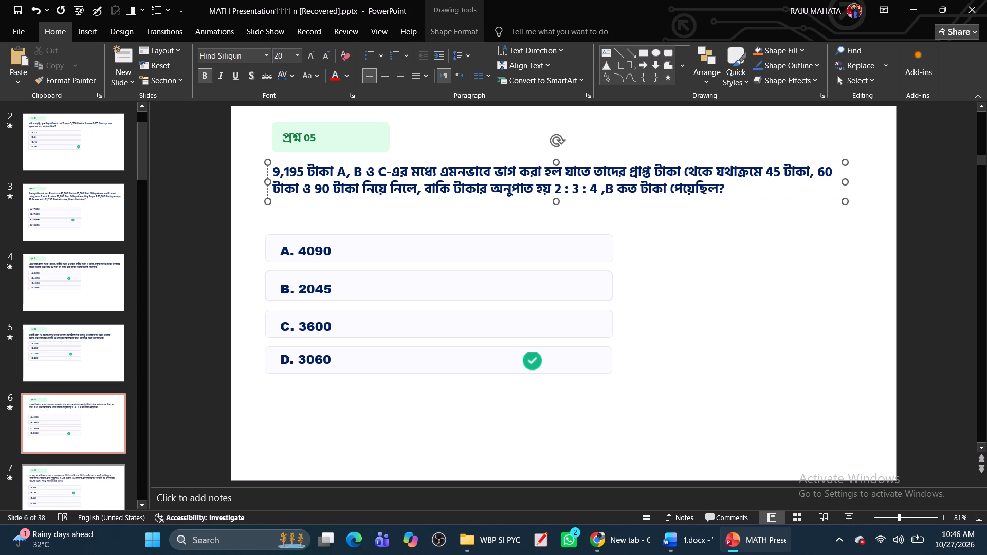
pyautogui.press('space')
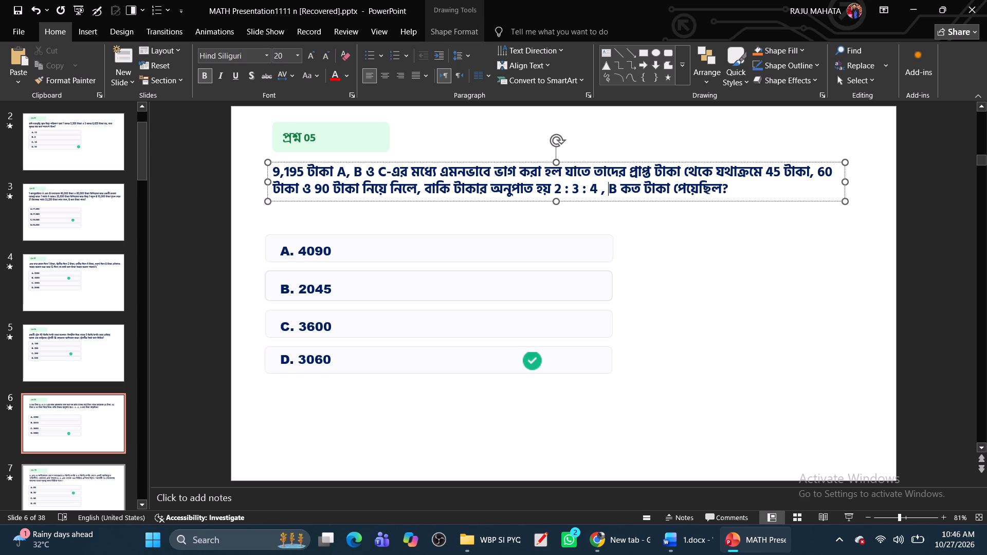
# Shift slide 6's question text box slightly left and down, set its text to size 24 and widen the box.
pyautogui.click(294, 202)
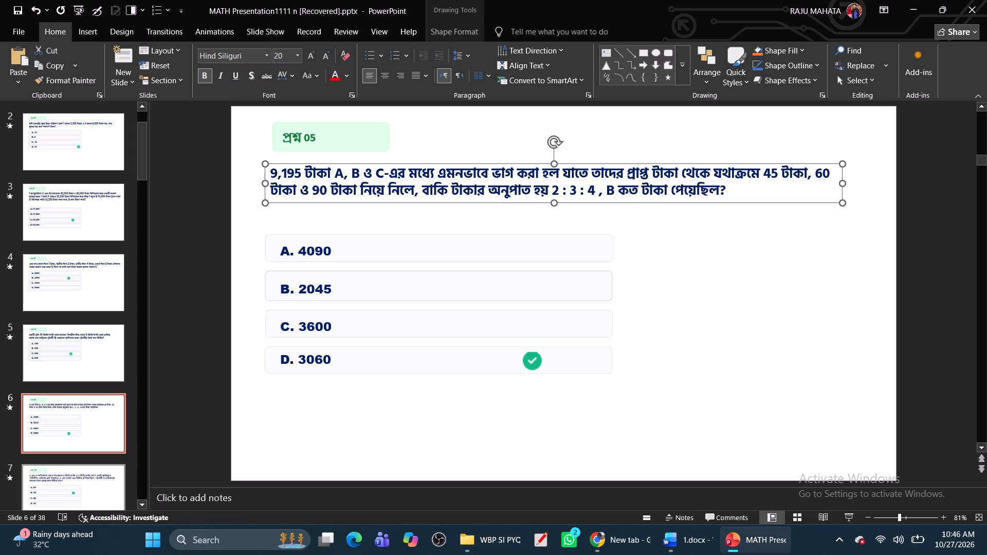
pyautogui.click(310, 57)
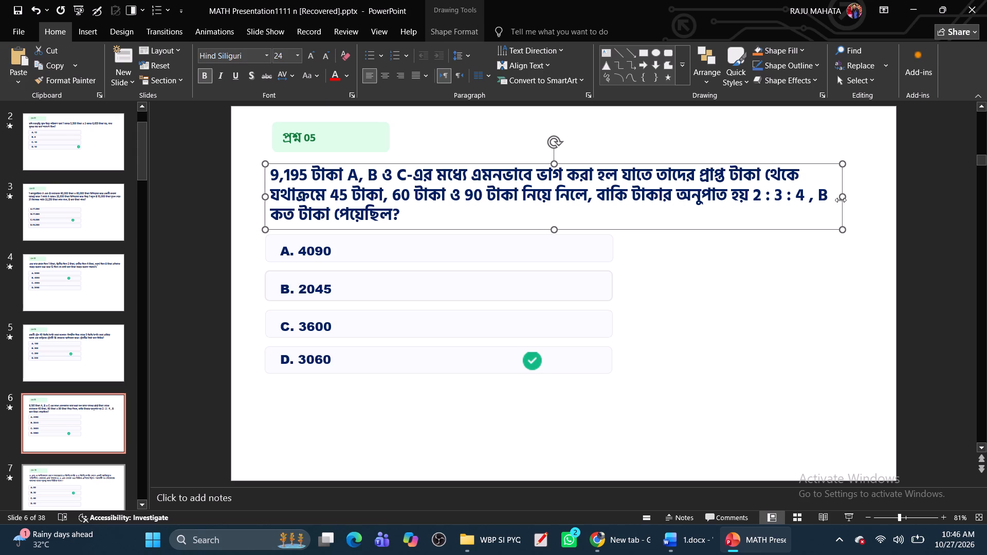
pyautogui.moveTo(843, 200); pyautogui.dragTo(884, 204)
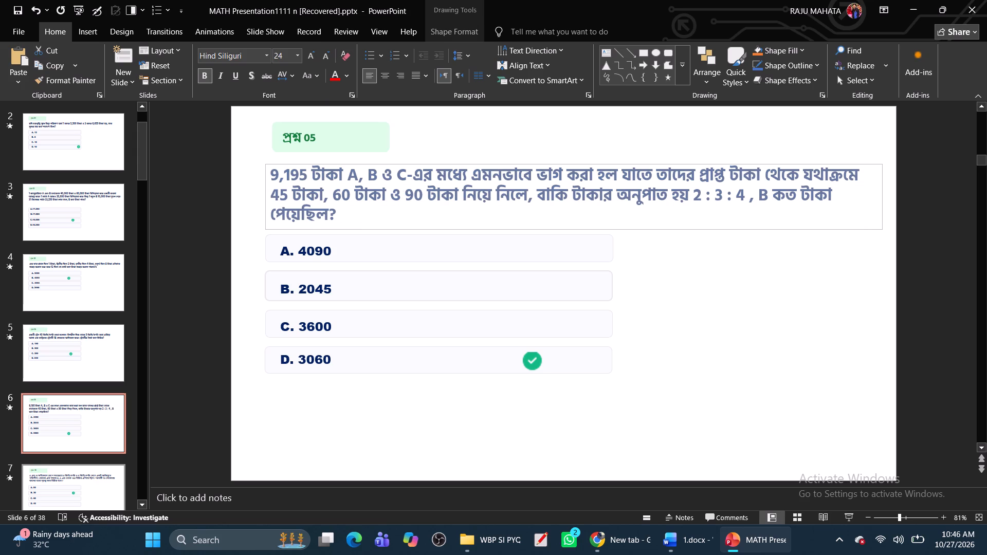
pyautogui.moveTo(884, 204); pyautogui.dragTo(888, 205)
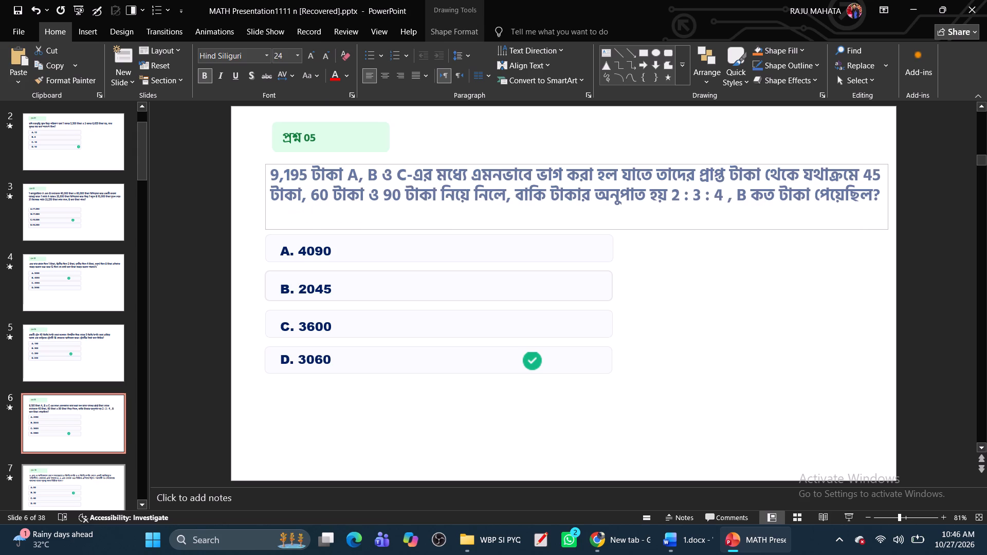
pyautogui.moveTo(888, 205); pyautogui.dragTo(885, 204)
pyautogui.click(862, 270)
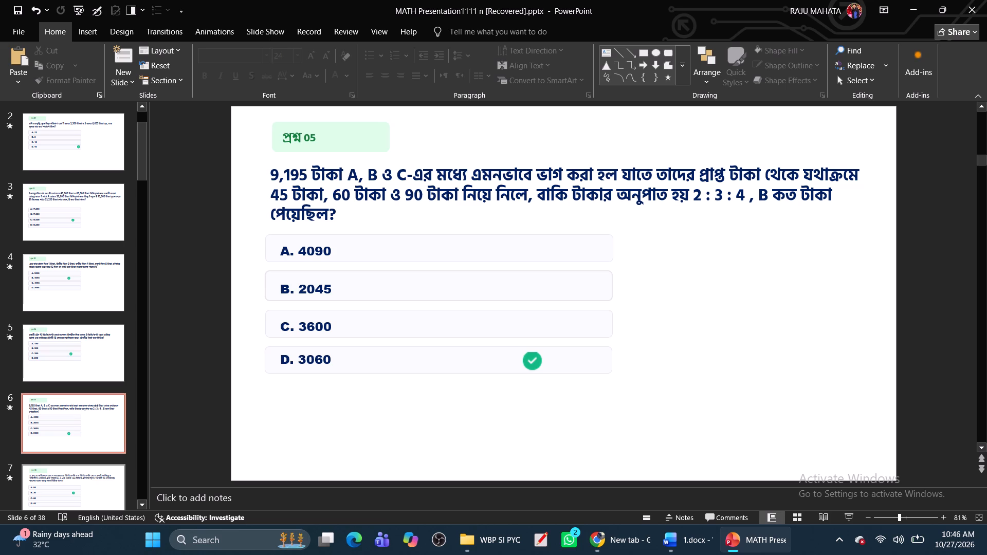
# On slide 7, set the question text to Hind Siliguri, size 24, and widen its text box towards the slide's right edge.
pyautogui.click(84, 486)
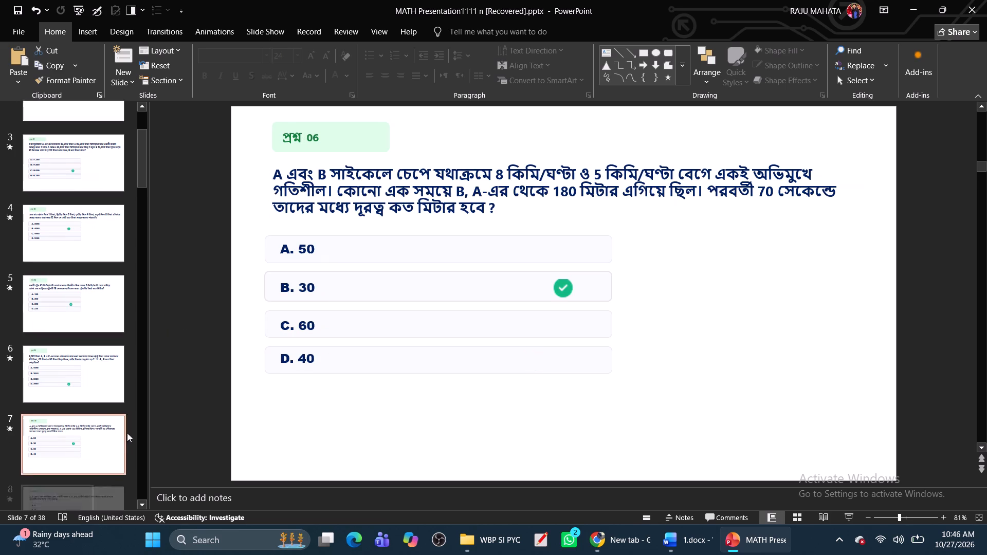
pyautogui.click(303, 193)
pyautogui.click(314, 217)
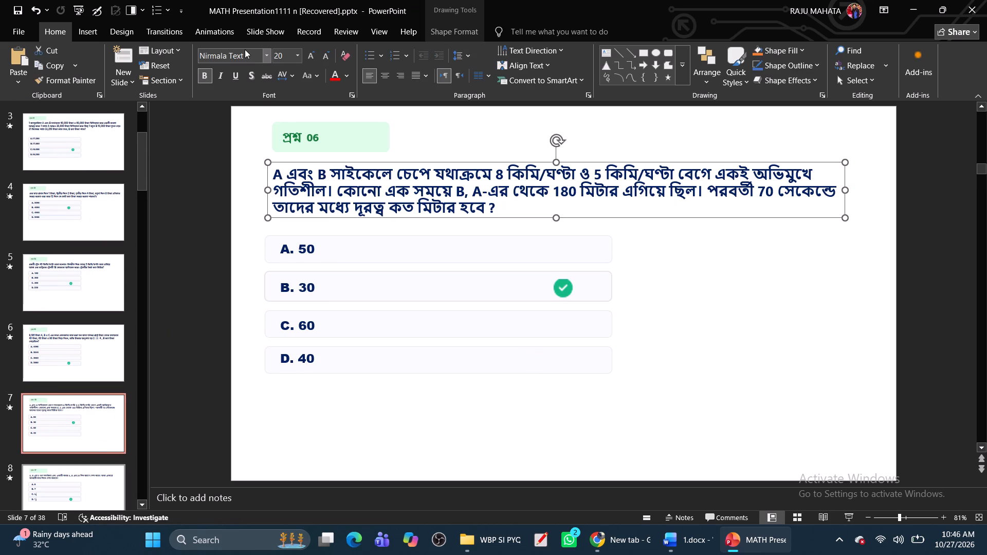
pyautogui.click(243, 56)
pyautogui.press('h')
pyautogui.press('Return')
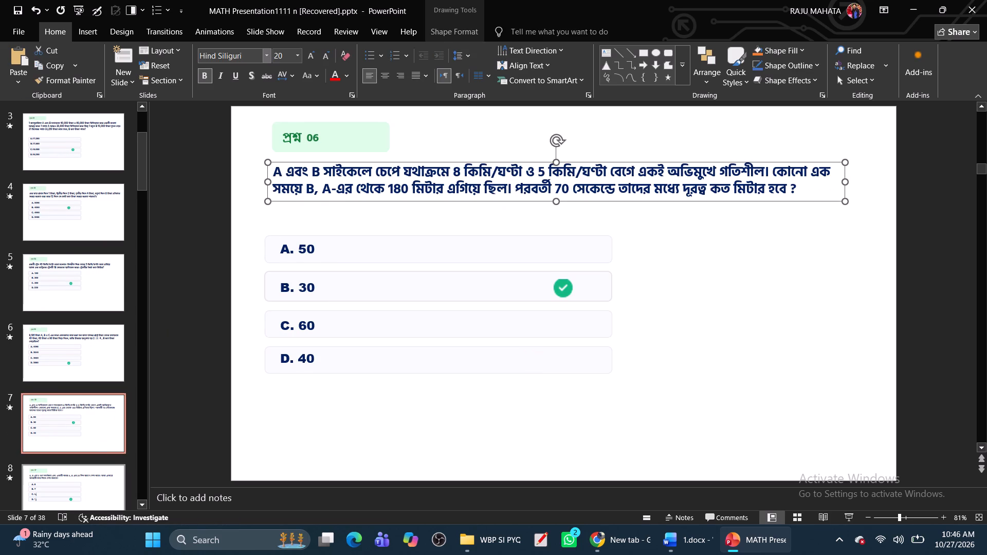
pyautogui.click(313, 54)
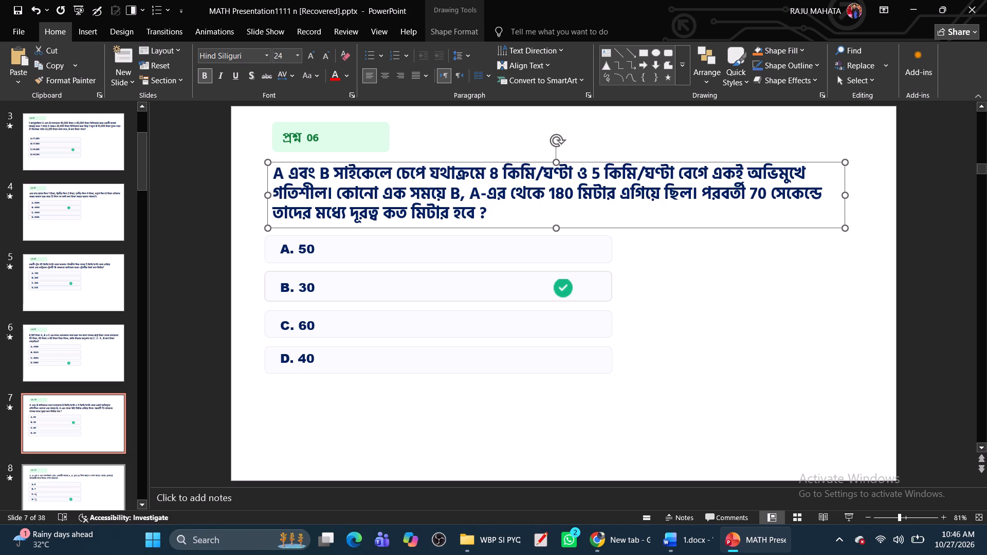
pyautogui.moveTo(847, 195); pyautogui.dragTo(848, 195)
pyautogui.moveTo(848, 195); pyautogui.dragTo(882, 197)
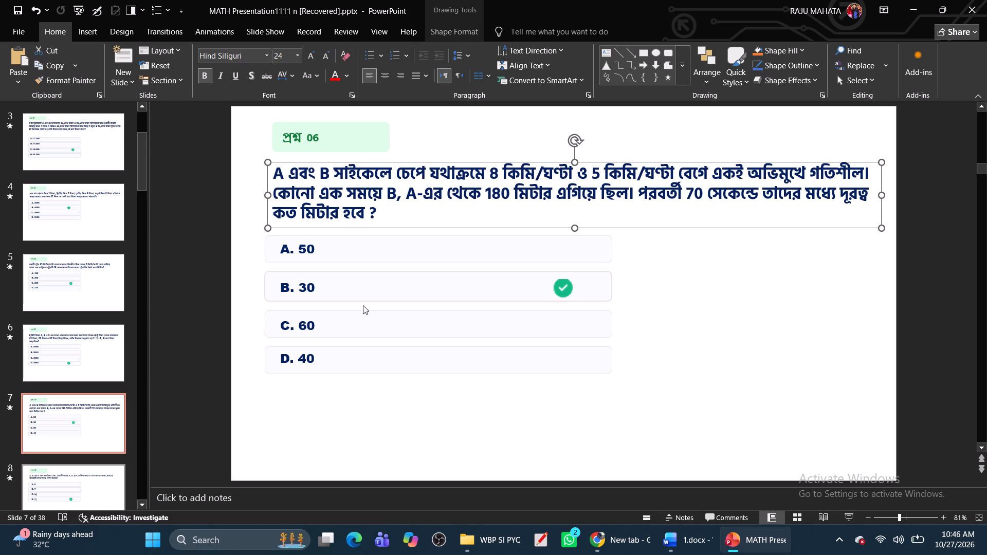
# On slide 8, set the question text to Hind Siliguri, size 24, and widen its text box towards the slide's right edge.
pyautogui.click(84, 489)
pyautogui.click(312, 181)
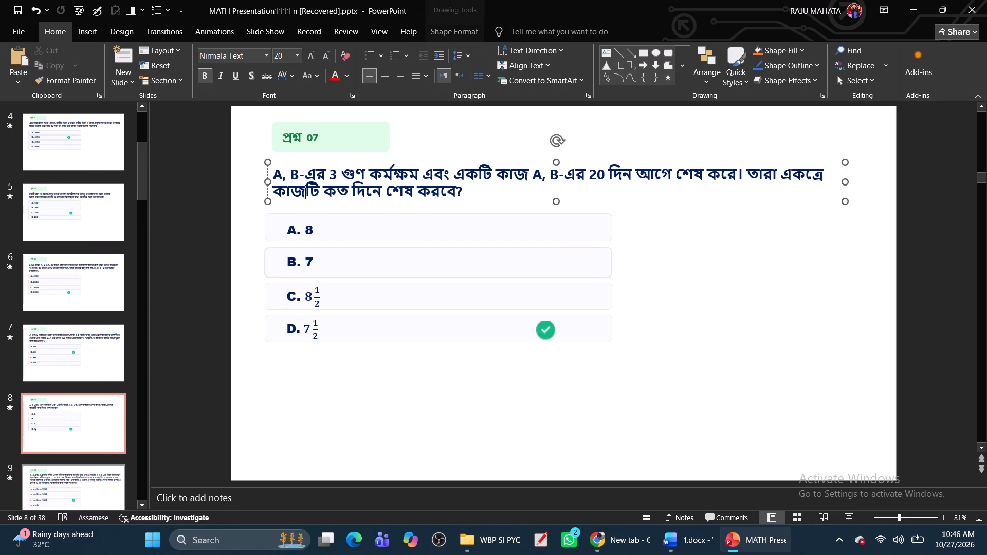
pyautogui.click(326, 200)
pyautogui.click(230, 50)
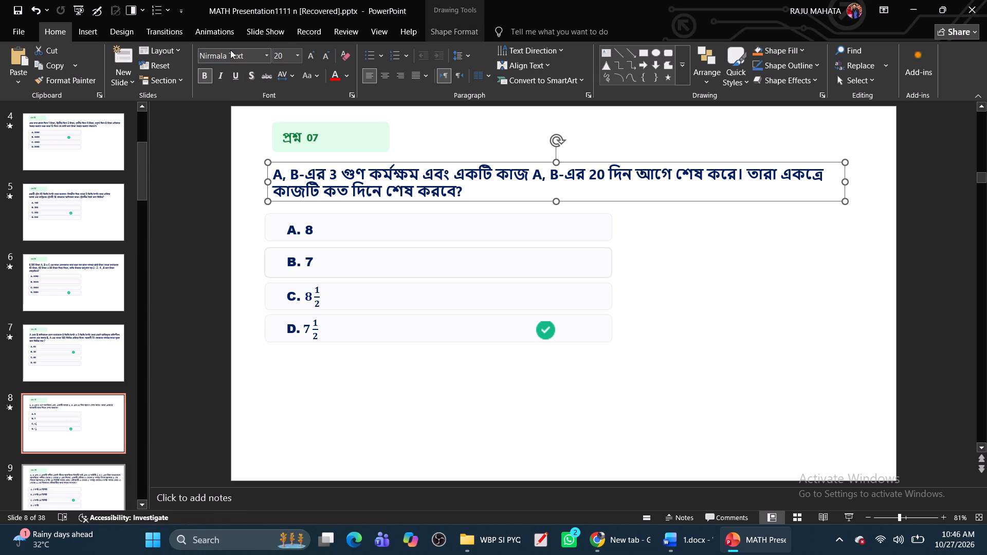
pyautogui.click(230, 54)
pyautogui.press('h')
pyautogui.press('Return')
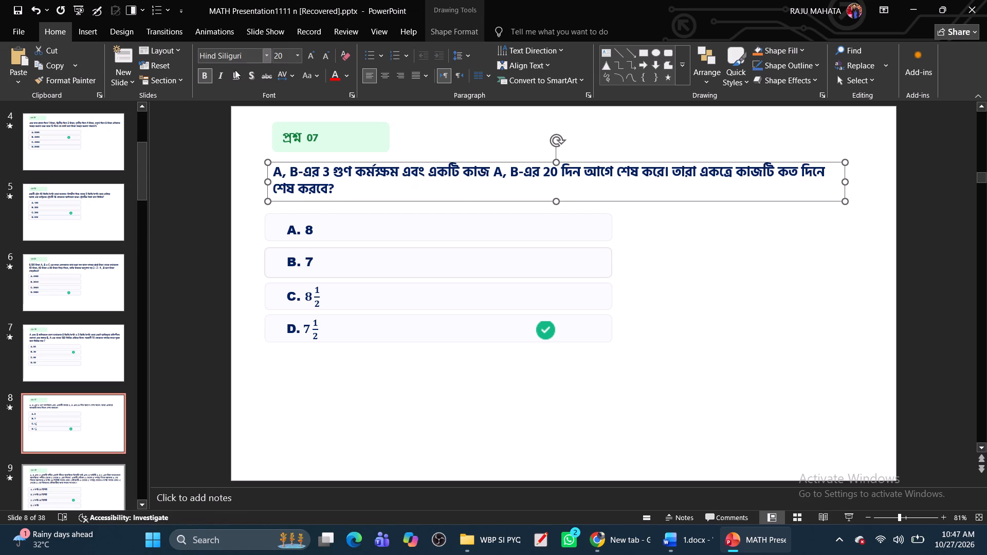
pyautogui.click(307, 53)
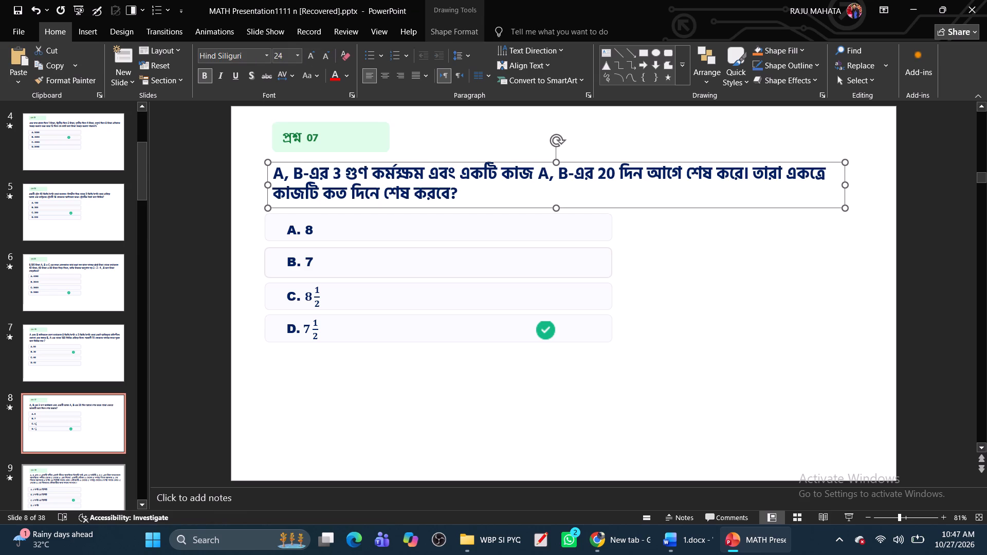
pyautogui.moveTo(845, 182); pyautogui.dragTo(885, 184)
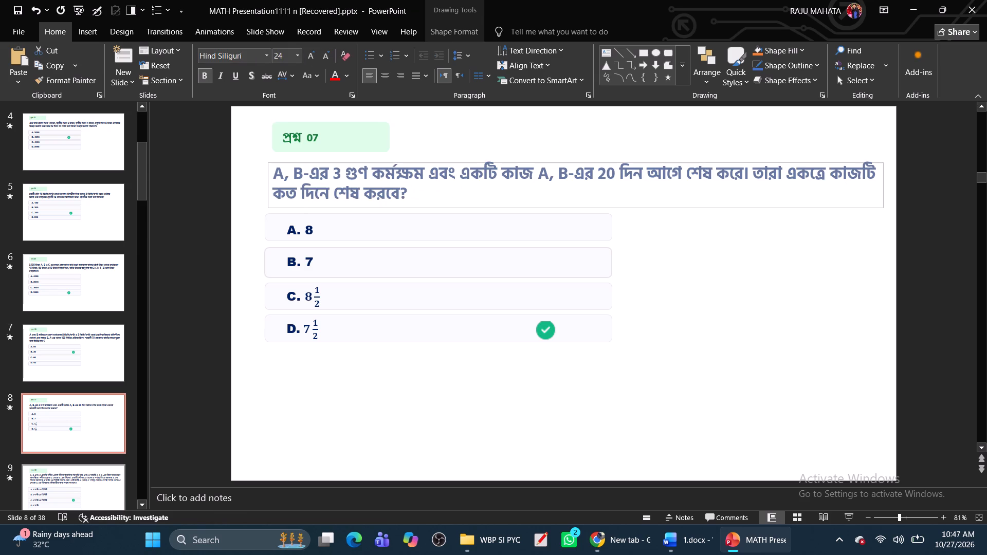
pyautogui.moveTo(885, 184); pyautogui.dragTo(888, 186)
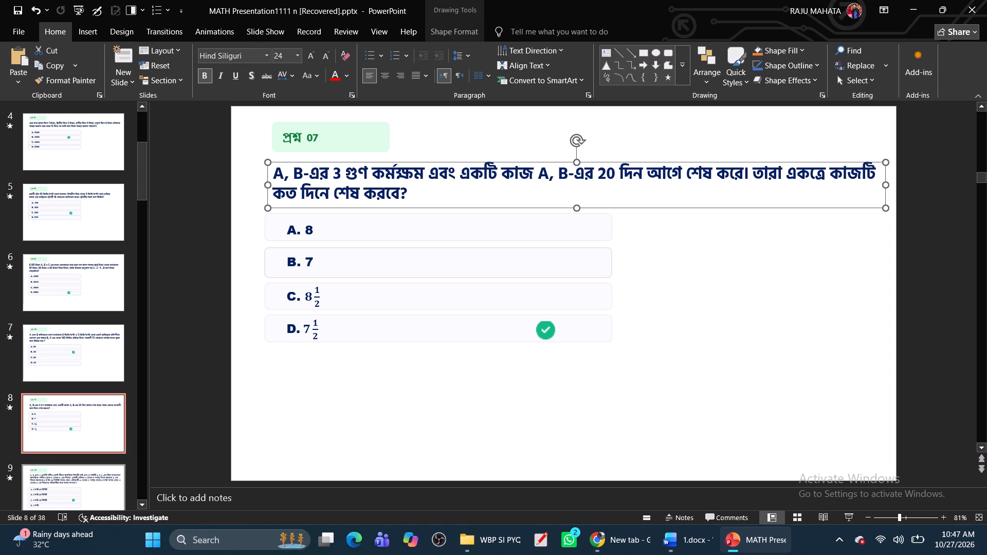
# Shift slide 9's question text box left so its left edge lines up with the option boxes.
pyautogui.click(116, 478)
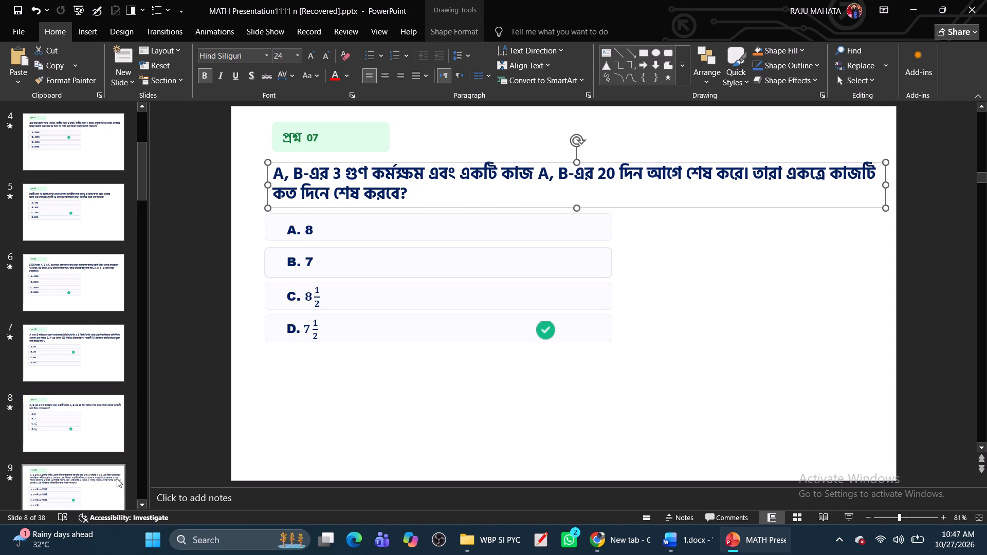
pyautogui.click(341, 203)
pyautogui.moveTo(391, 231); pyautogui.dragTo(388, 231)
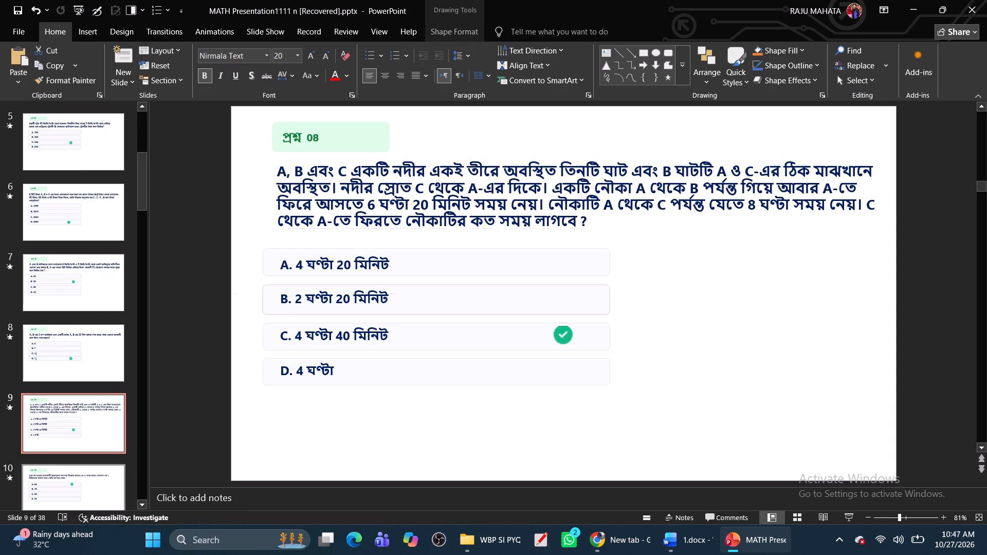
pyautogui.moveTo(388, 231); pyautogui.dragTo(378, 229)
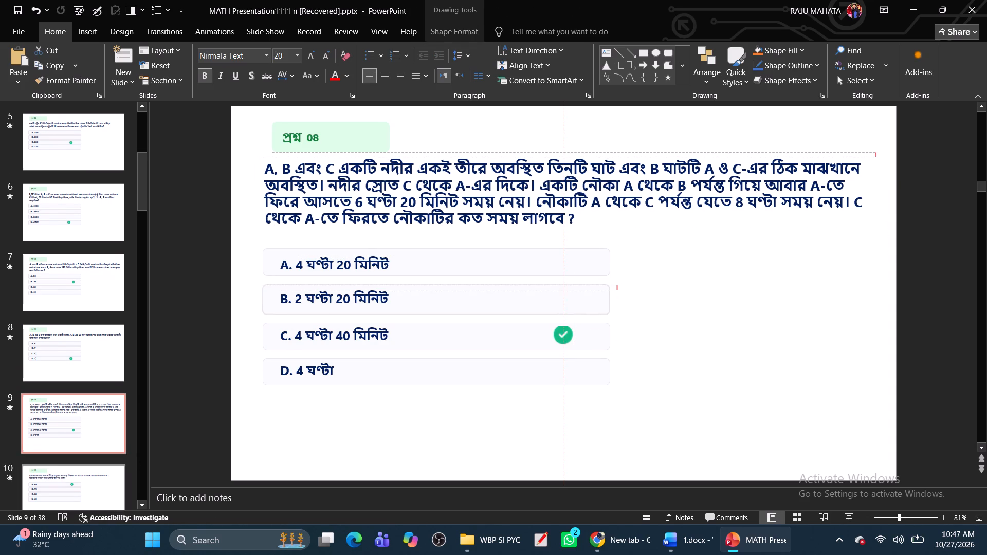
pyautogui.moveTo(378, 229); pyautogui.dragTo(377, 229)
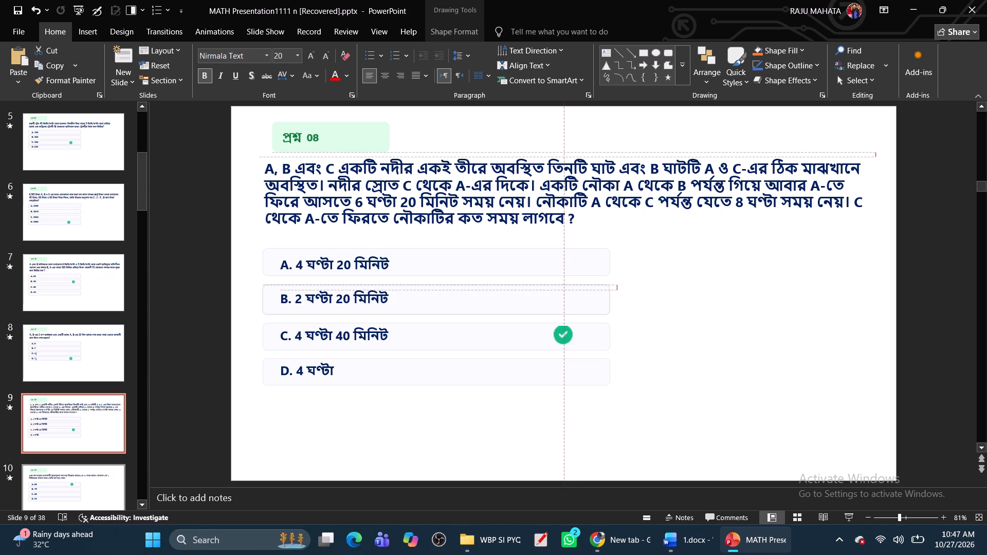
pyautogui.moveTo(377, 229); pyautogui.dragTo(375, 230)
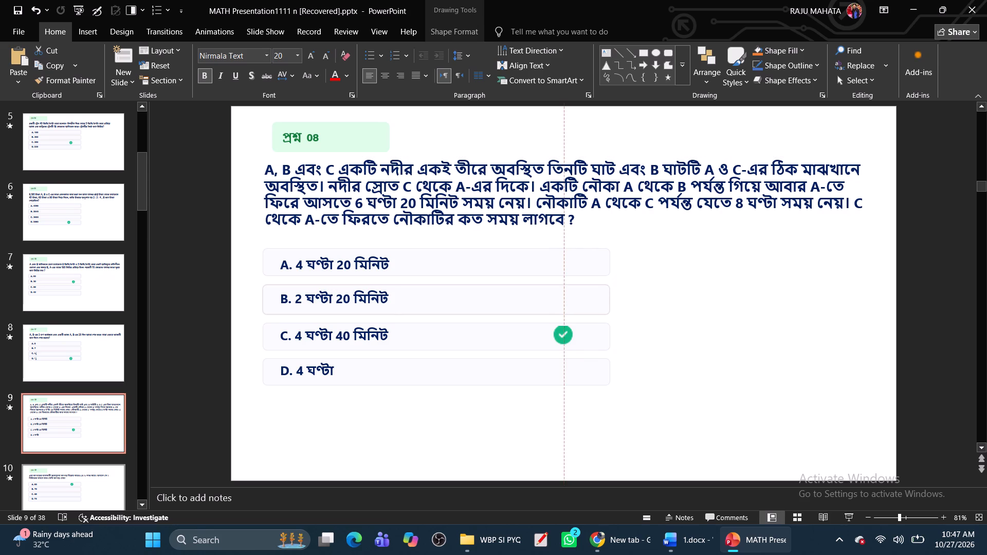
pyautogui.moveTo(375, 230); pyautogui.dragTo(381, 233)
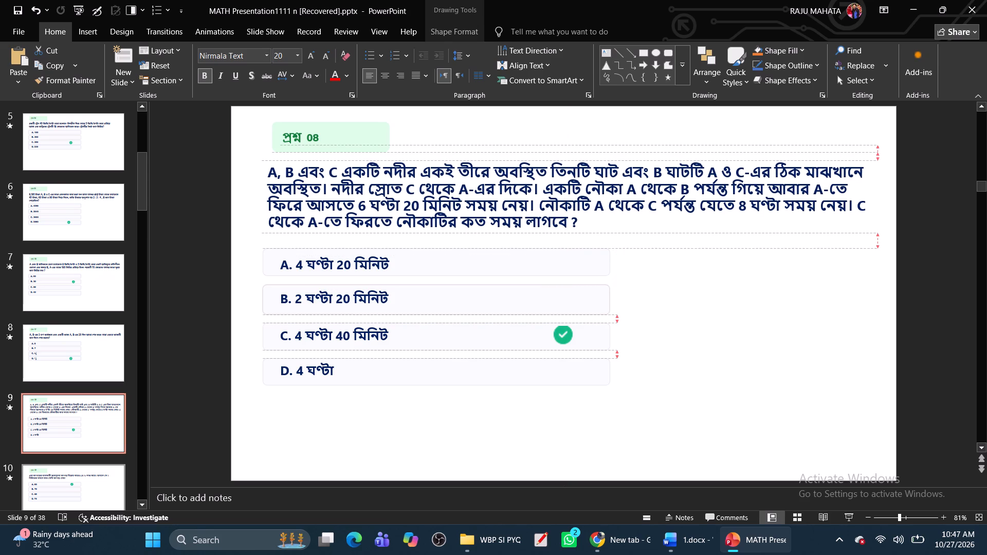
pyautogui.moveTo(381, 233); pyautogui.dragTo(382, 233)
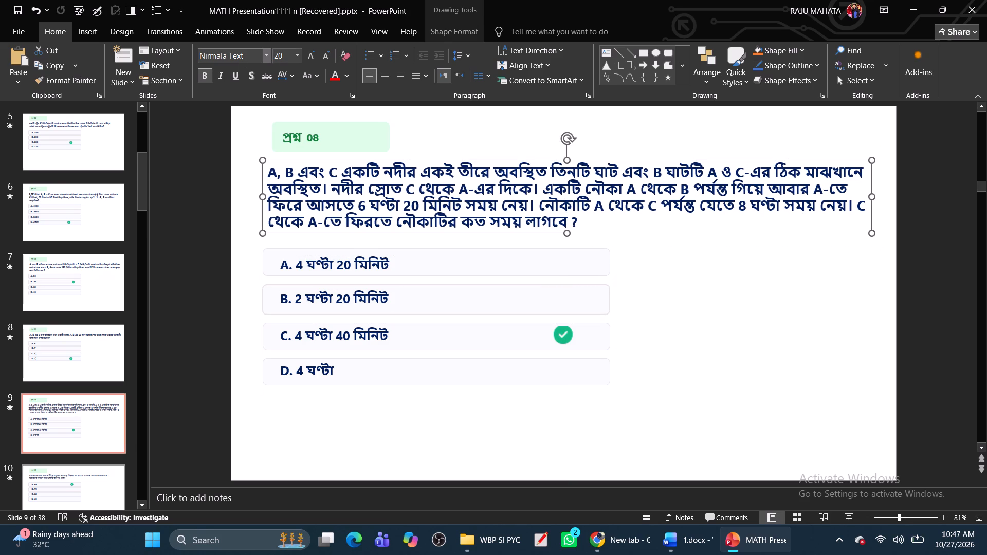
# Set slide 9's question text to Hind Siliguri, size 24, and widen its text box slightly towards the slide's right edge.
pyautogui.click(240, 55)
pyautogui.press('h')
pyautogui.press('Return')
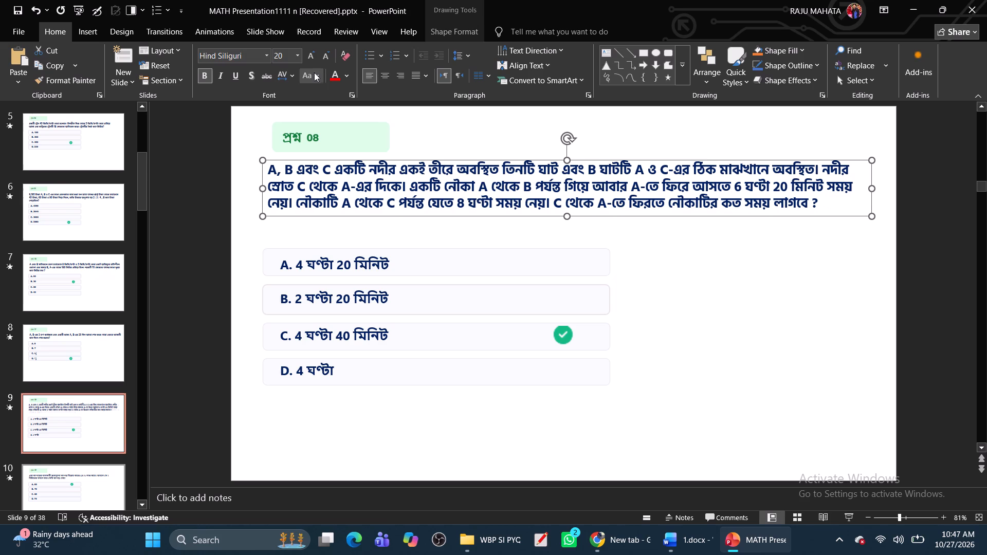
pyautogui.click(316, 53)
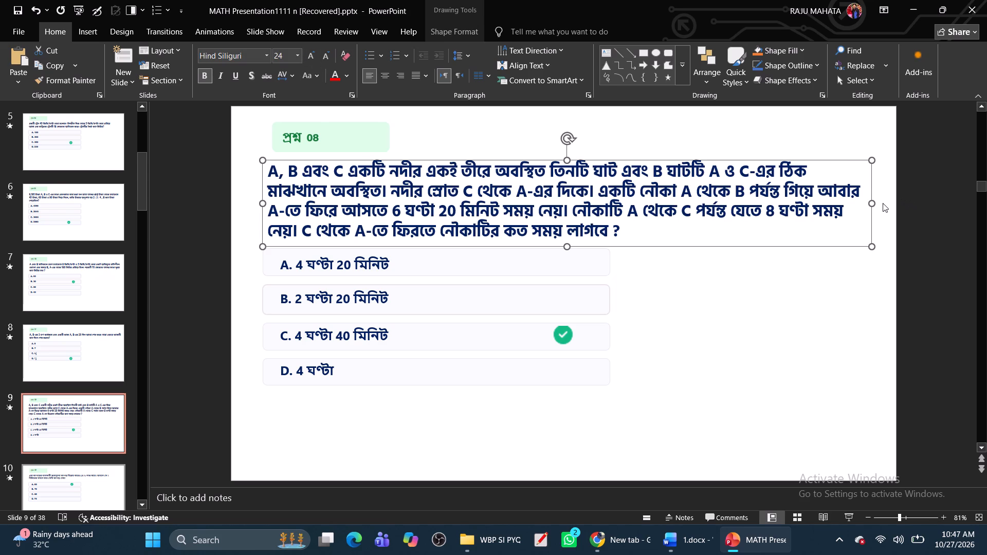
pyautogui.moveTo(873, 204); pyautogui.dragTo(874, 204)
pyautogui.moveTo(874, 204); pyautogui.dragTo(890, 204)
pyautogui.click(834, 289)
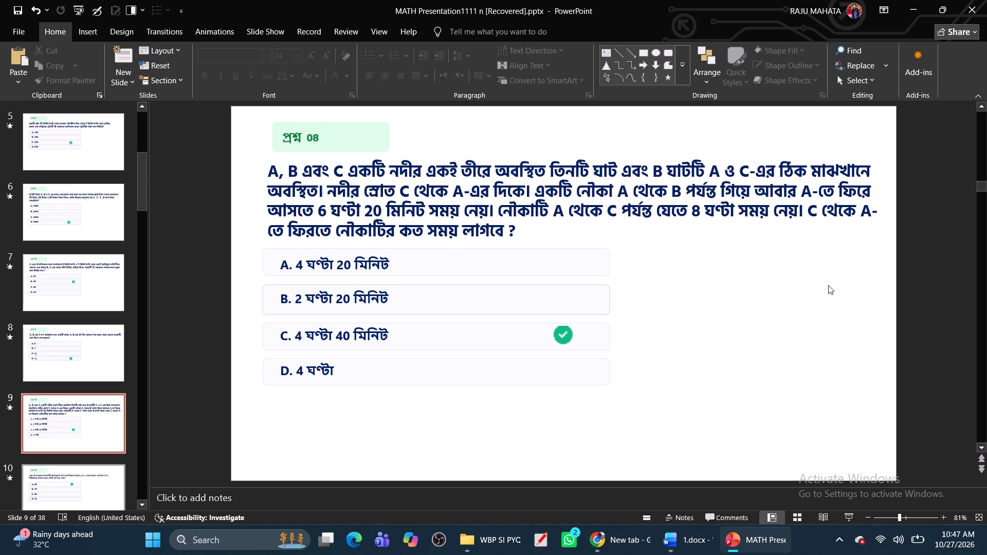
# On slide 10, set the question text to Hind Siliguri, size 24, and widen its text box to the slide's right edge.
pyautogui.click(97, 487)
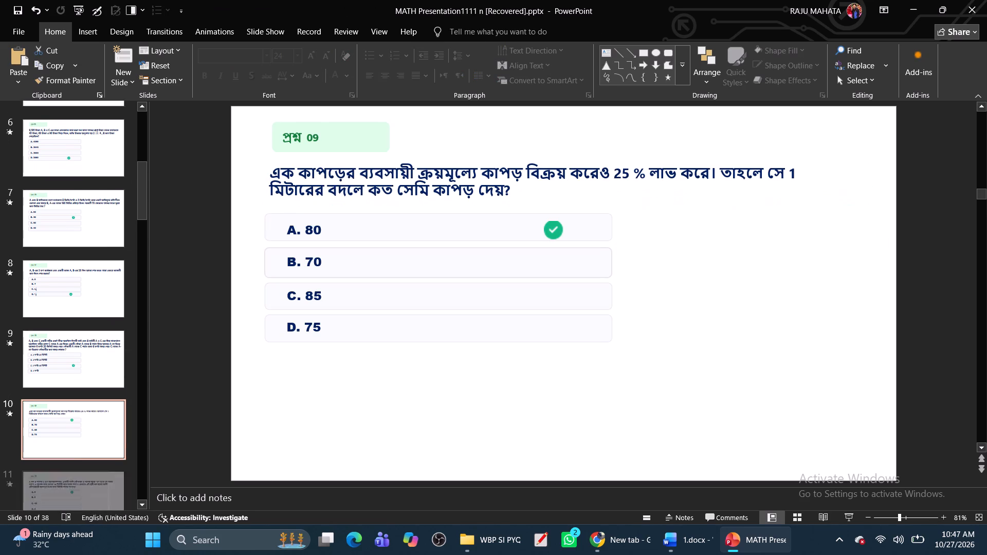
pyautogui.click(332, 191)
pyautogui.click(352, 200)
pyautogui.click(233, 62)
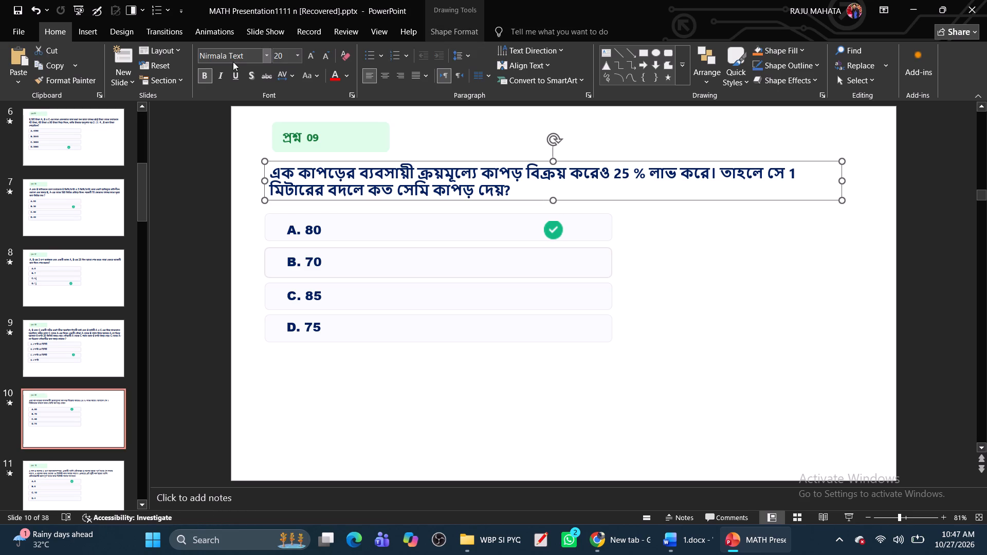
pyautogui.click(234, 55)
pyautogui.press('h')
pyautogui.press('Return')
pyautogui.click(311, 57)
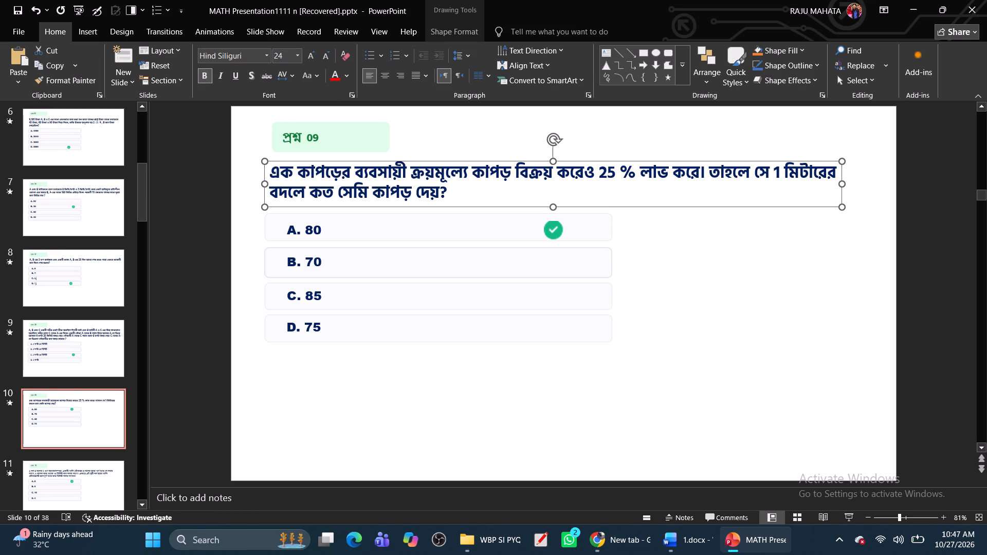
pyautogui.moveTo(843, 183); pyautogui.dragTo(893, 183)
# Nudge slide 10's question text box slightly up, away from option A.
pyautogui.click(387, 205)
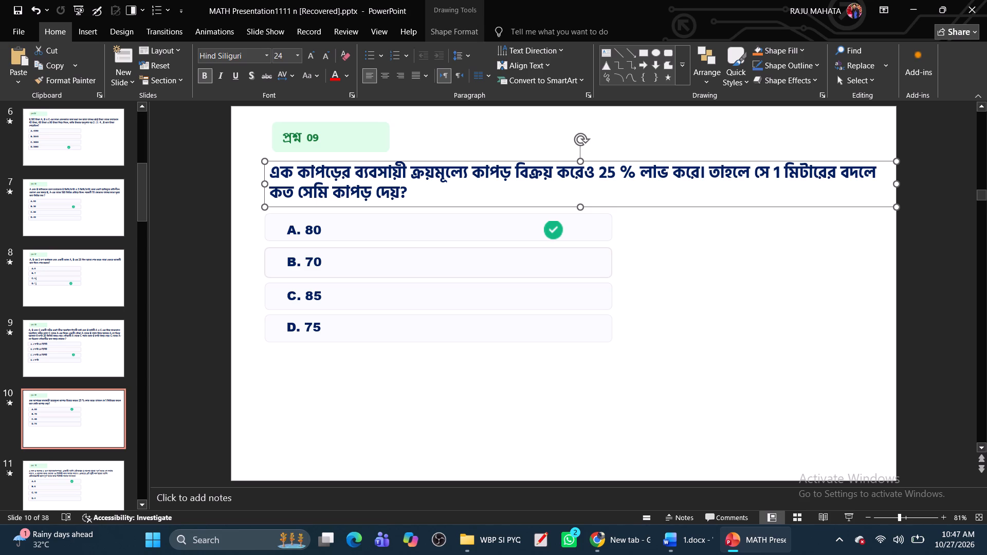
pyautogui.click(383, 203)
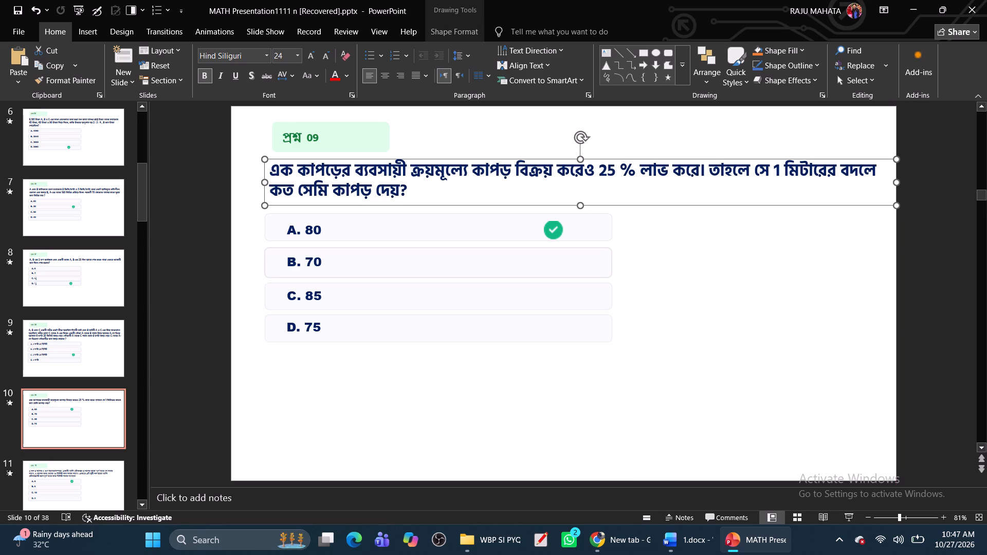
# On slide 11, set the question text to Hind Siliguri, size 24, and widen its text box to the slide's right edge.
pyautogui.click(84, 478)
pyautogui.click(320, 179)
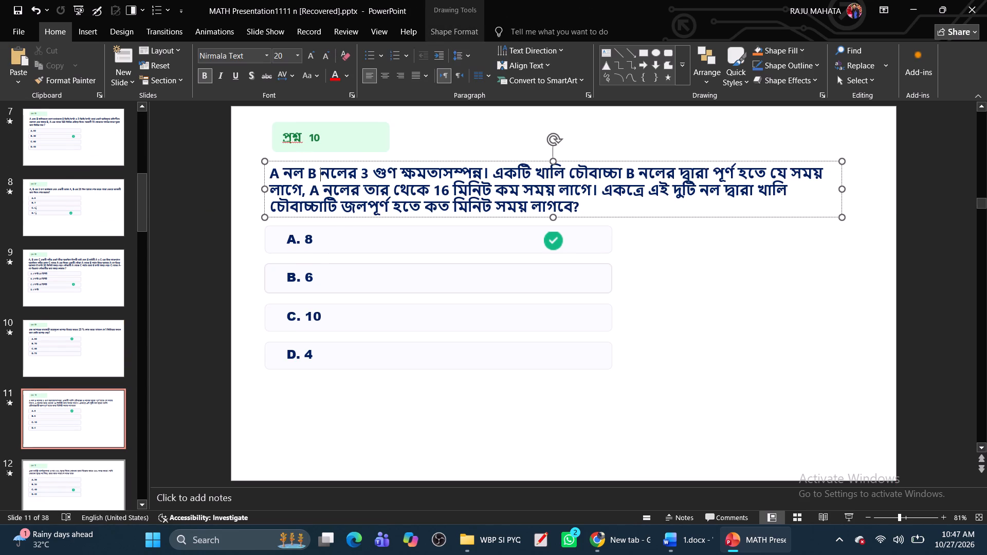
pyautogui.click(348, 216)
pyautogui.click(242, 55)
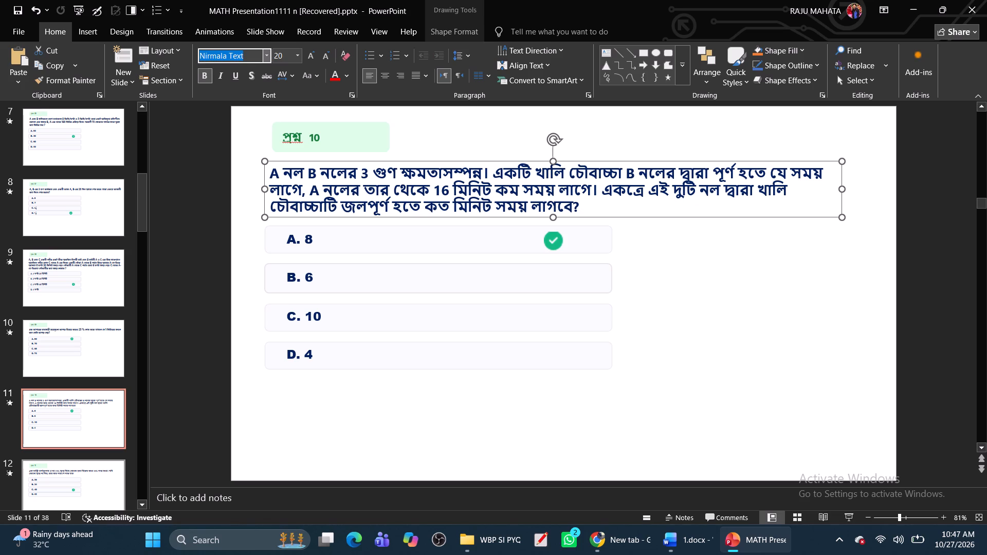
pyautogui.press('h')
pyautogui.press('Return')
pyautogui.click(316, 50)
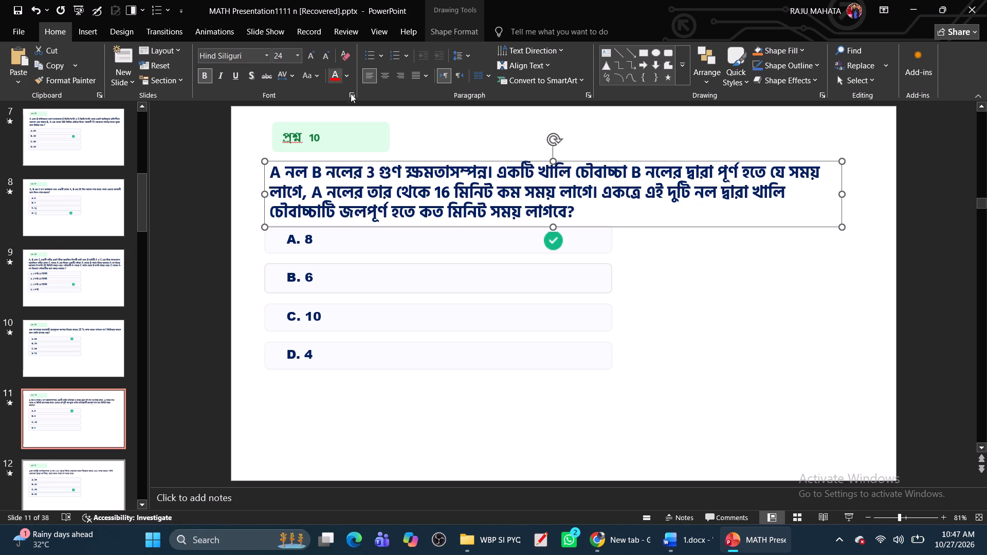
pyautogui.moveTo(845, 195); pyautogui.dragTo(881, 194)
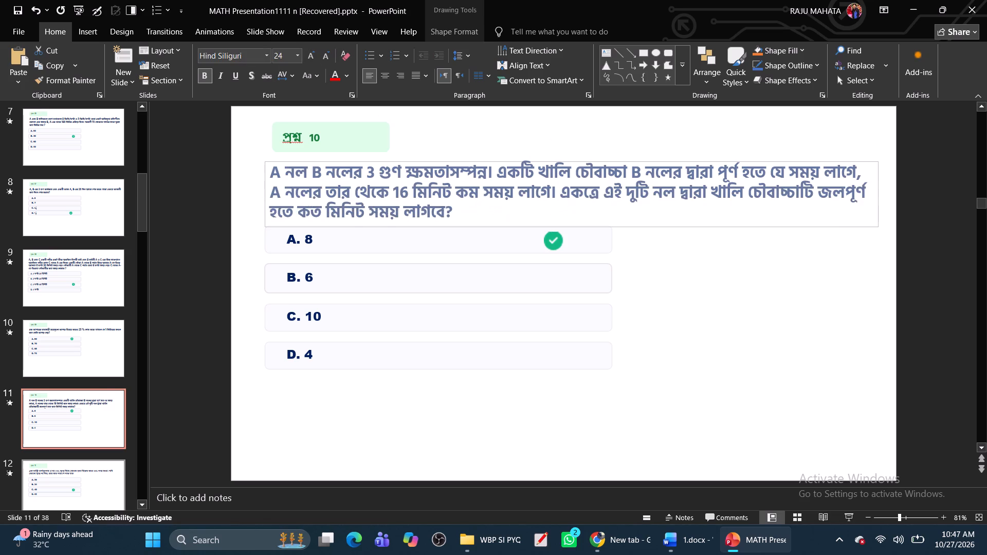
pyautogui.moveTo(881, 194); pyautogui.dragTo(896, 198)
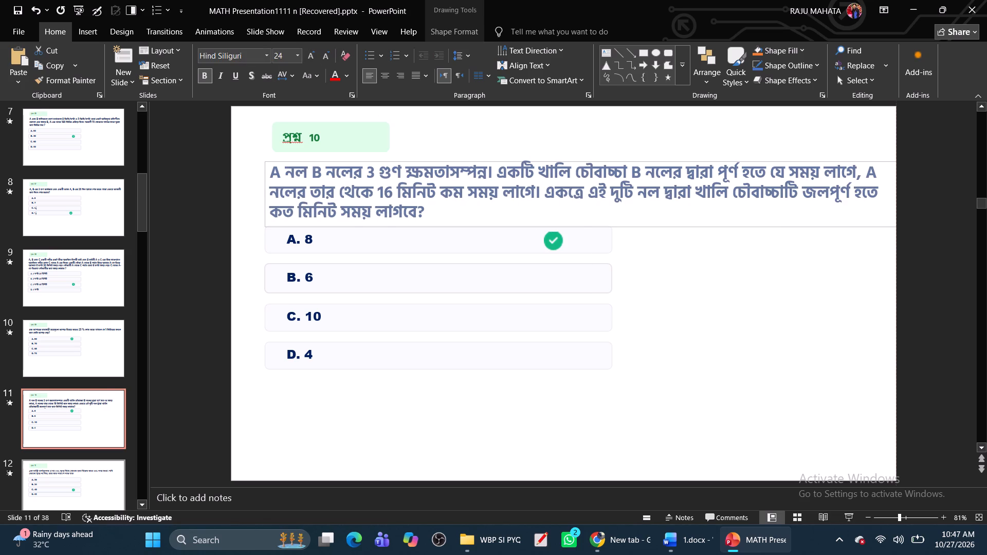
# Nudge slide 11's question text box slightly up, clear of option A.
pyautogui.click(760, 226)
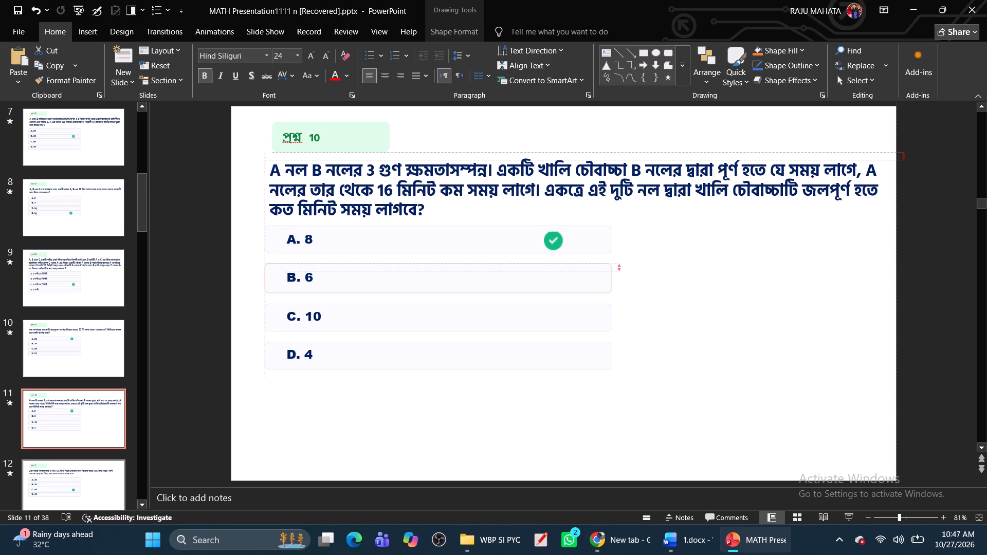
pyautogui.click(773, 269)
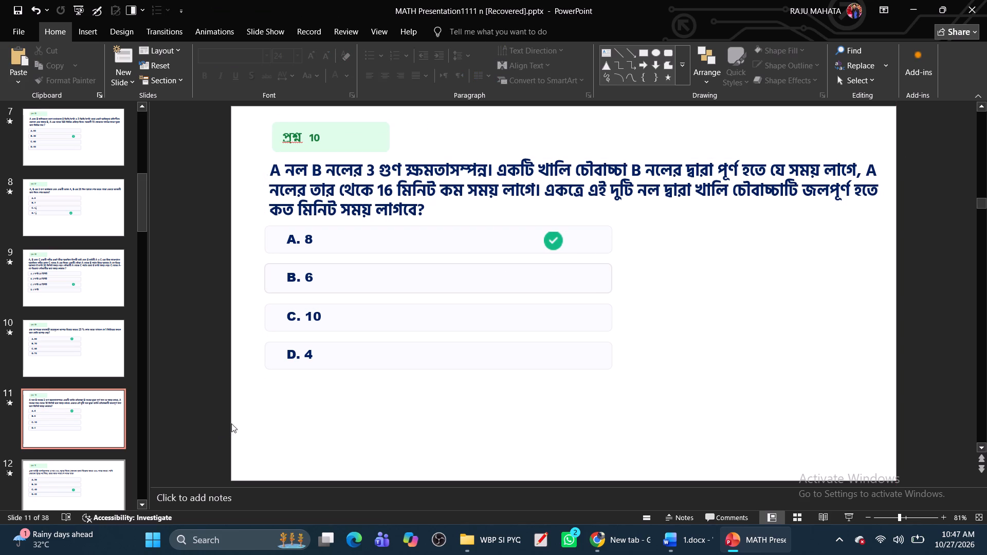
# On slide 12, nudge the question text box slightly up and set its text to Hind Siliguri, size 24.
pyautogui.click(74, 495)
pyautogui.click(352, 196)
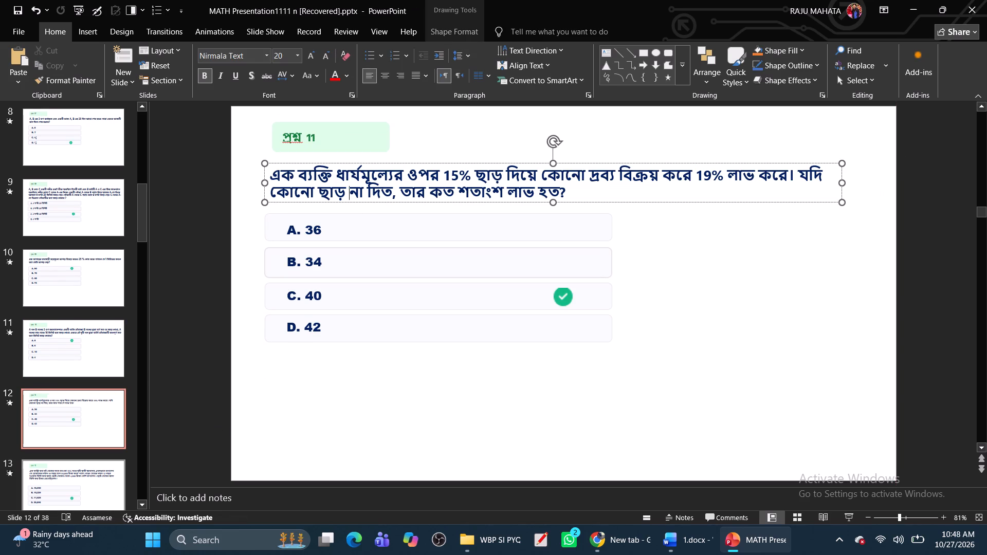
pyautogui.click(377, 204)
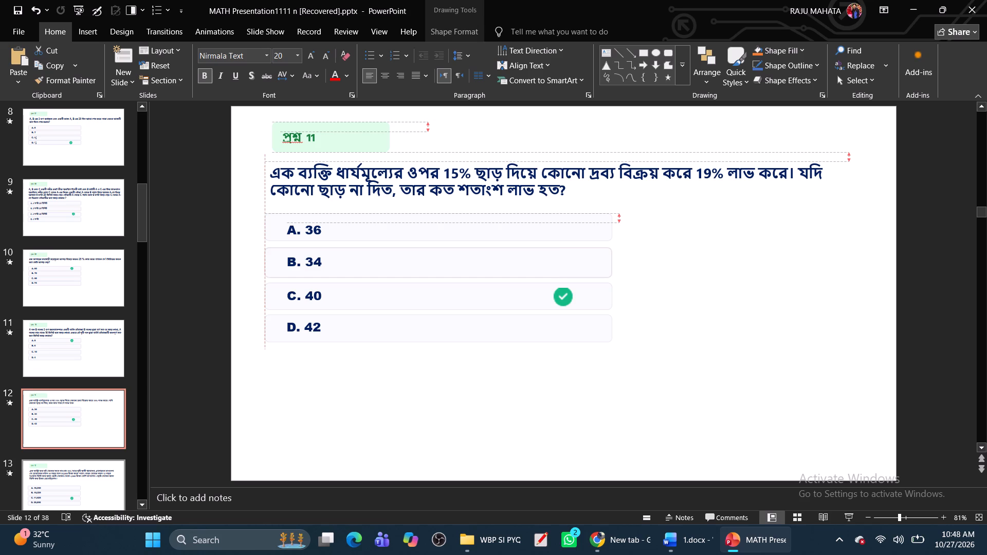
pyautogui.click(231, 54)
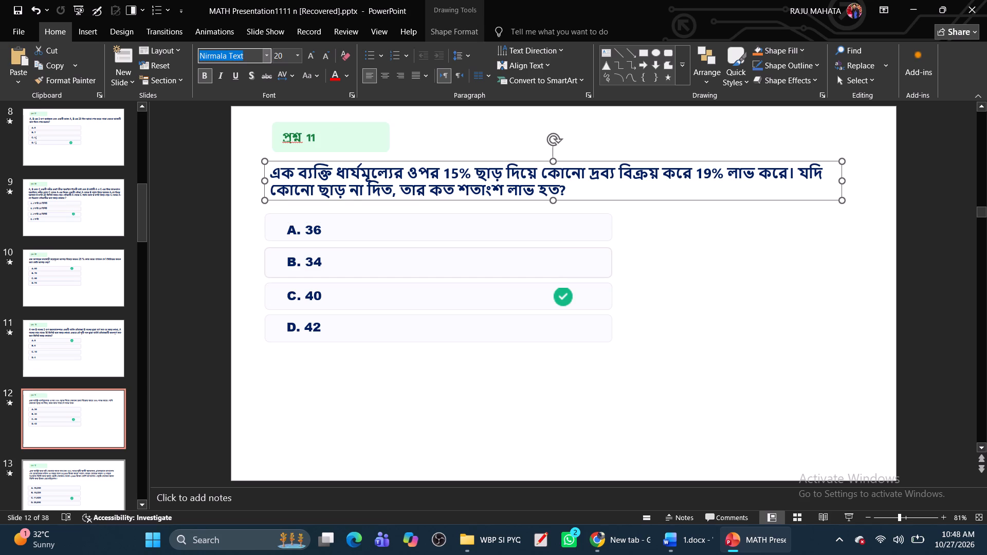
pyautogui.press('h')
pyautogui.press('Return')
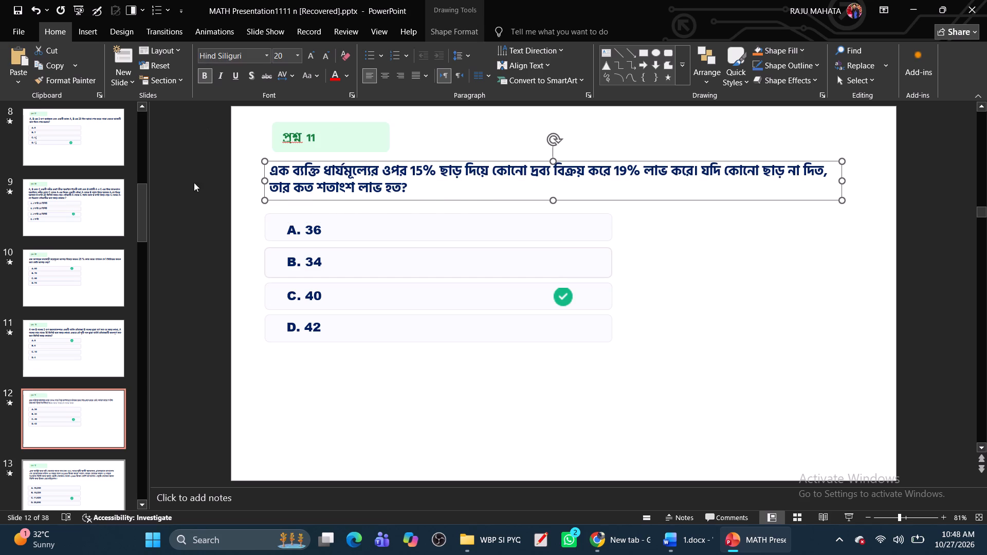
pyautogui.click(316, 58)
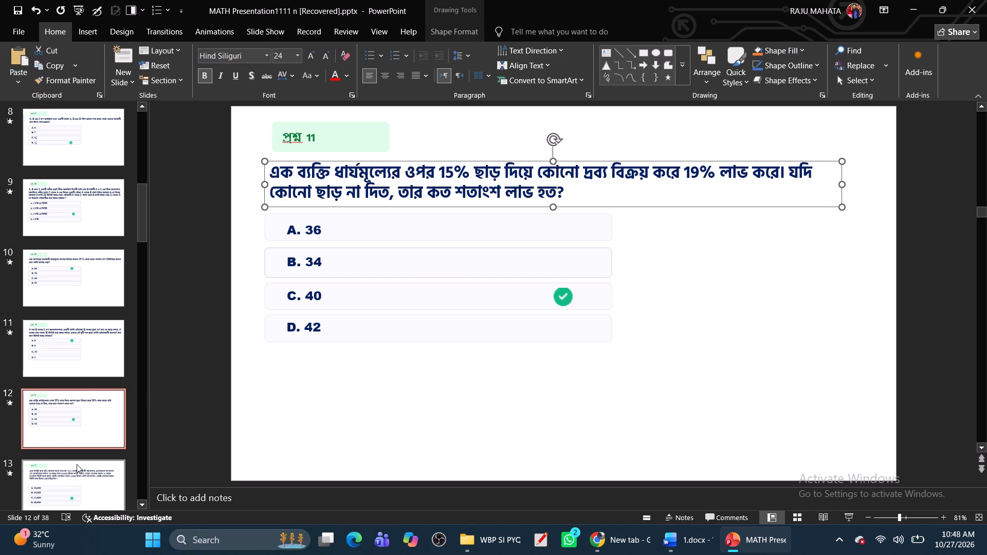
# Set the question text on slide 13 to Hind Siliguri, size 24.
pyautogui.click(80, 479)
pyautogui.click(324, 202)
pyautogui.click(351, 233)
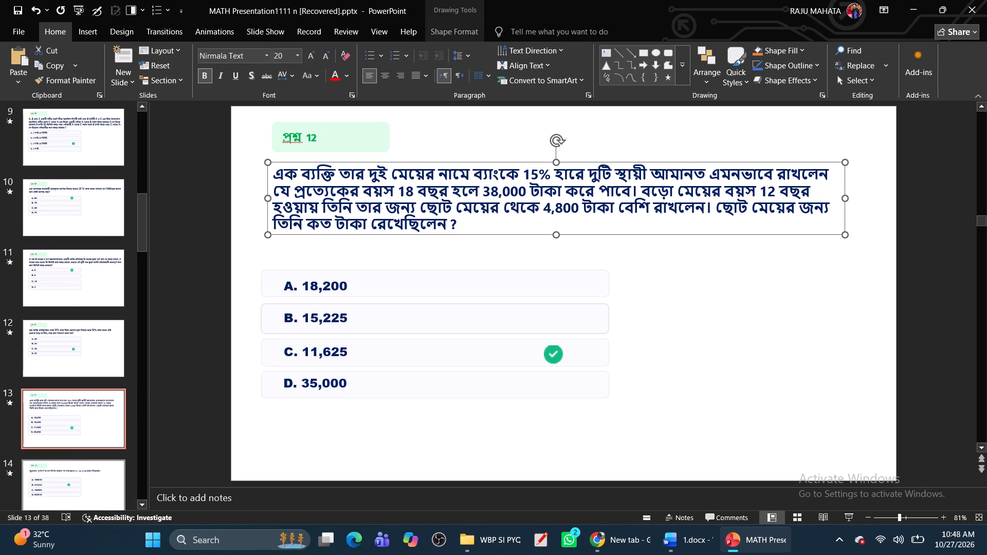
pyautogui.click(239, 58)
pyautogui.press('h')
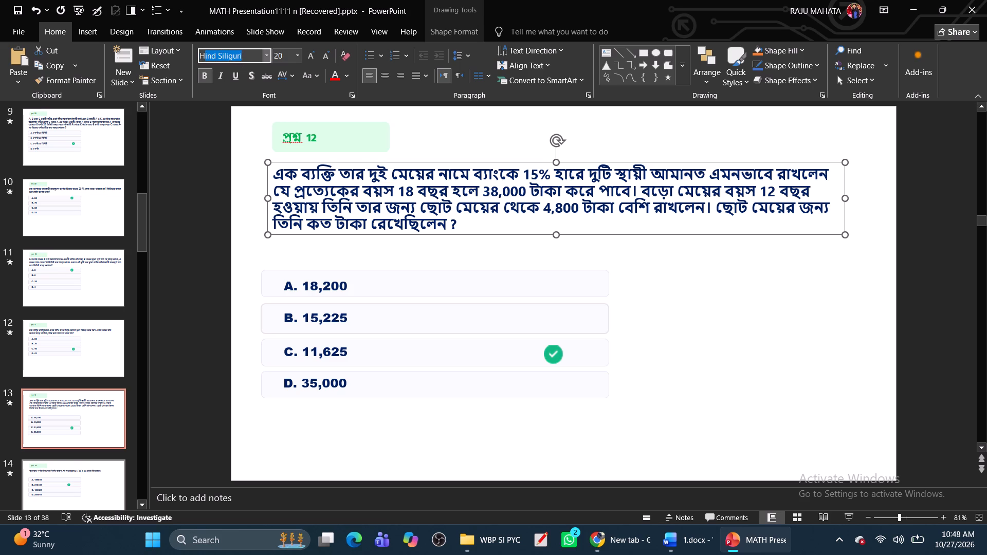
pyautogui.press('Return')
pyautogui.click(312, 57)
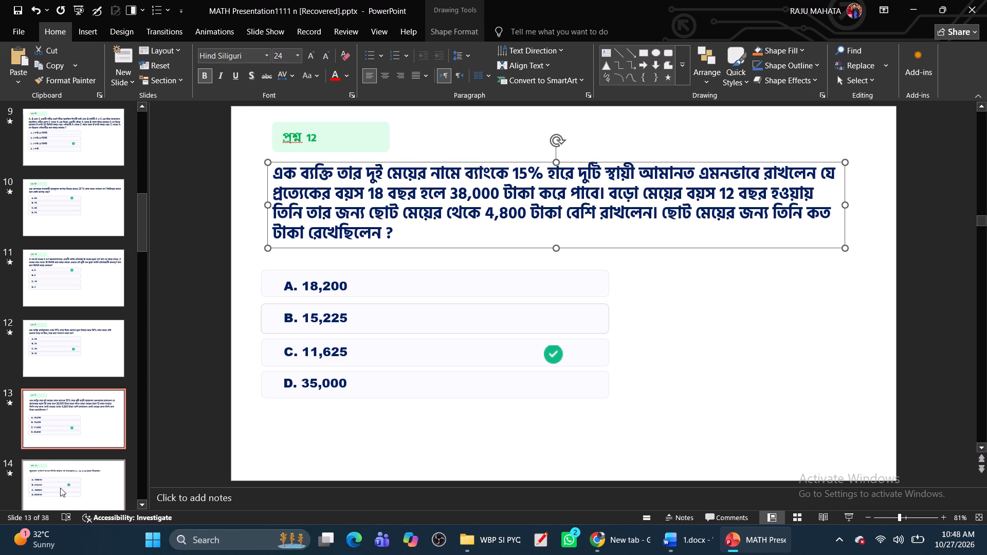
# Set the question text on slide 14 to Hind Siliguri, size 24.
pyautogui.click(58, 502)
pyautogui.click(330, 174)
pyautogui.click(330, 184)
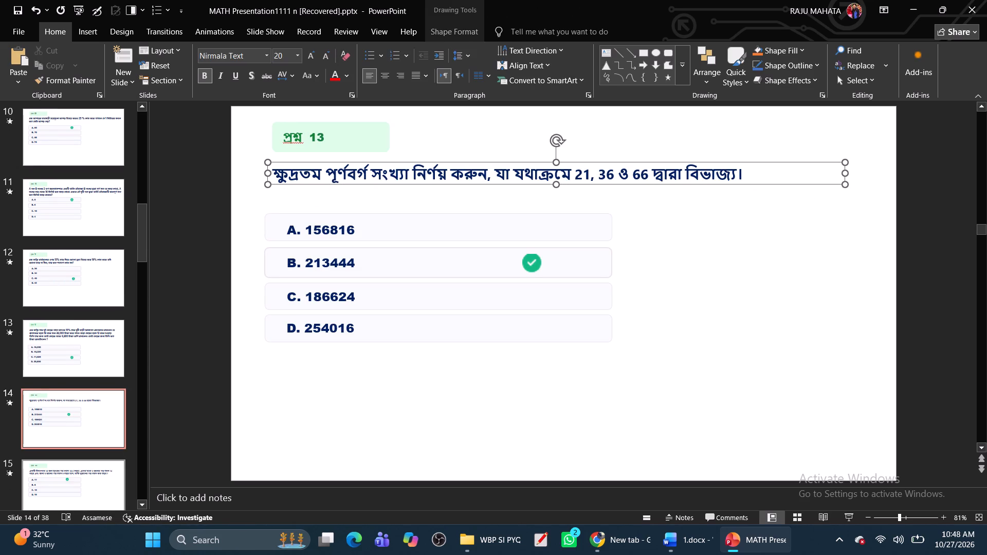
pyautogui.click(234, 58)
pyautogui.press('h')
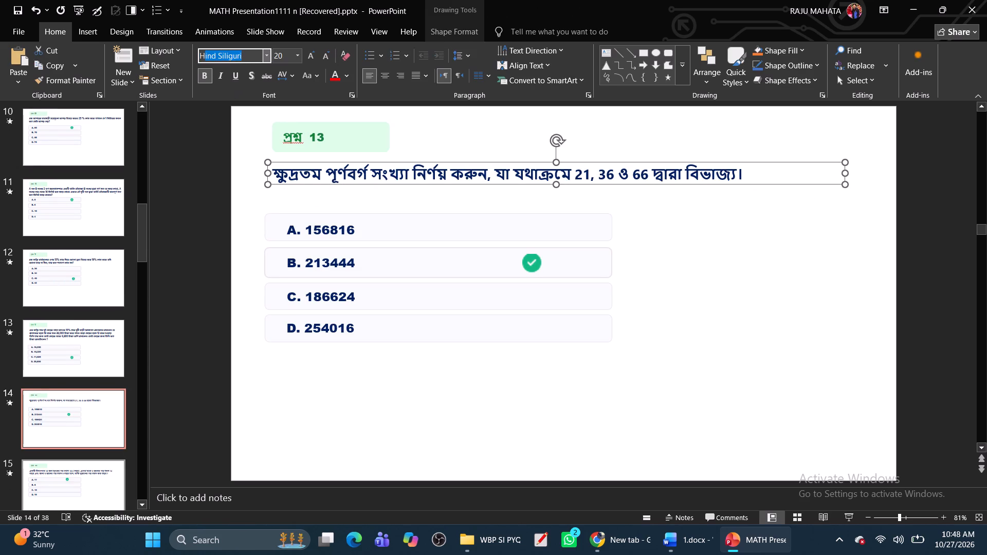
pyautogui.press('Return')
pyautogui.click(315, 59)
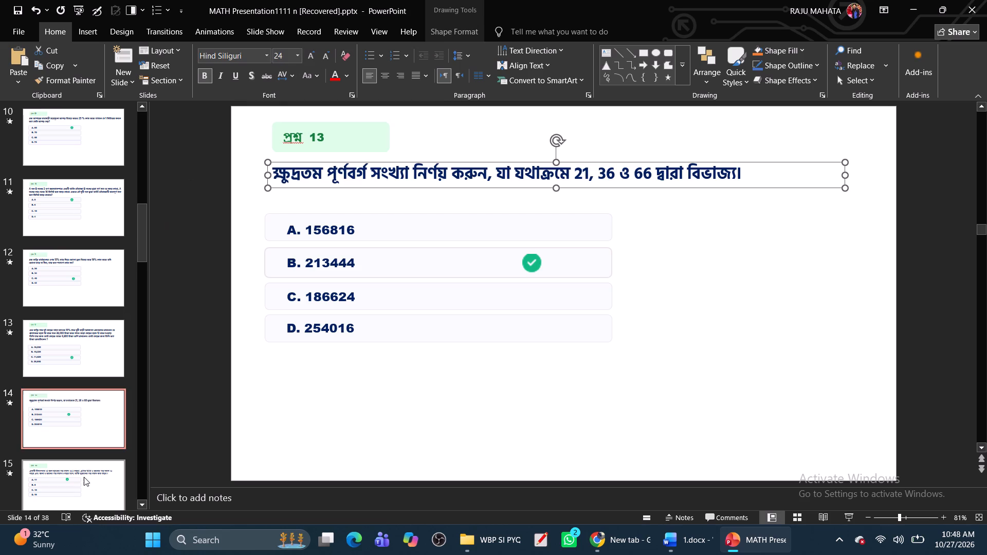
# Set the question text on slide 15 to Hind Siliguri, size 24.
pyautogui.click(84, 489)
pyautogui.click(316, 183)
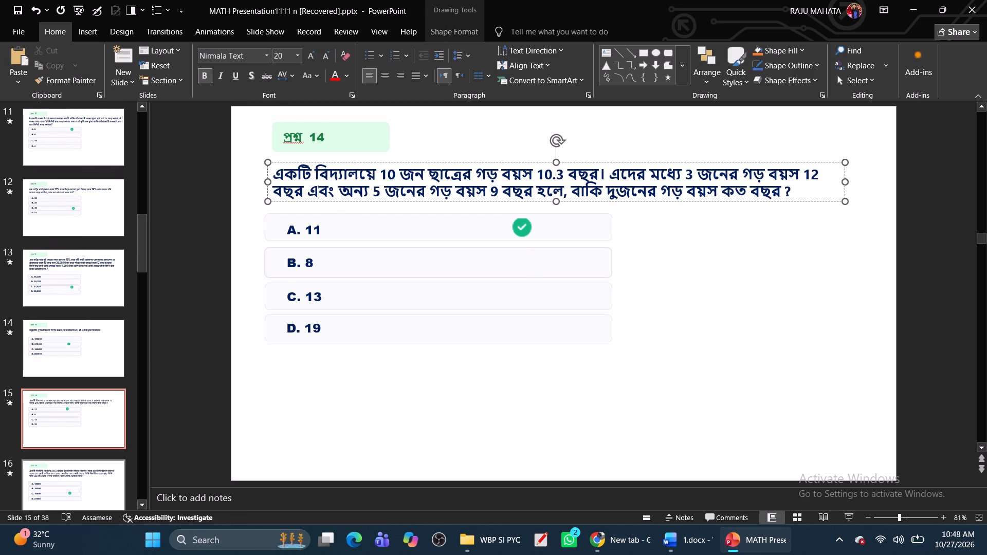
pyautogui.click(319, 162)
pyautogui.click(241, 51)
pyautogui.press('h')
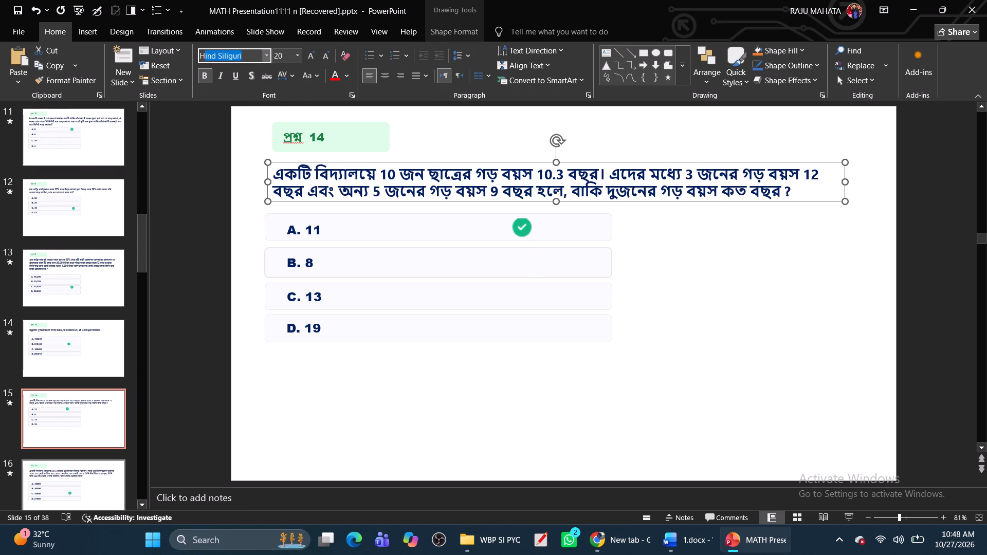
pyautogui.press('Return')
pyautogui.click(313, 58)
# Set the question text on slide 16 to Hind Siliguri, size 24.
pyautogui.click(80, 478)
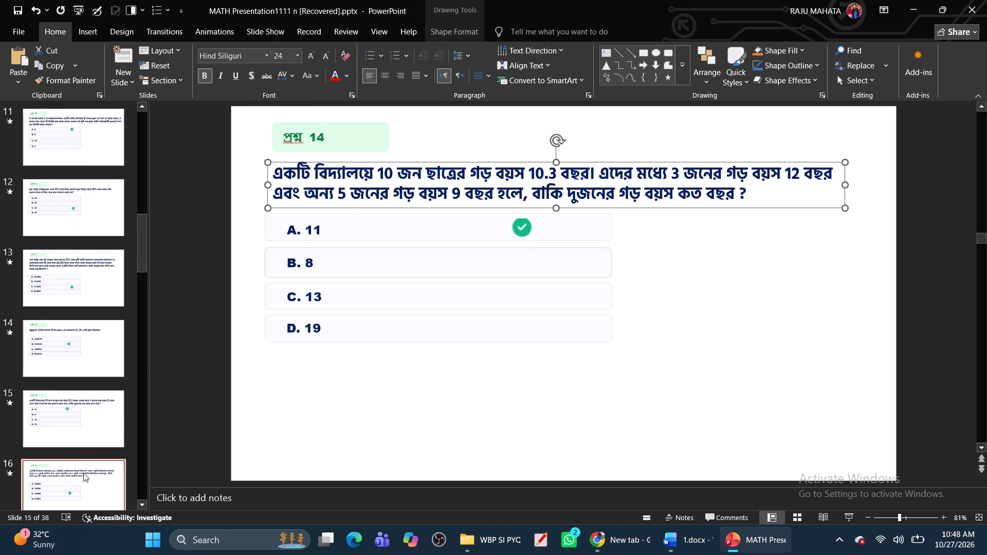
pyautogui.click(288, 199)
pyautogui.click(298, 218)
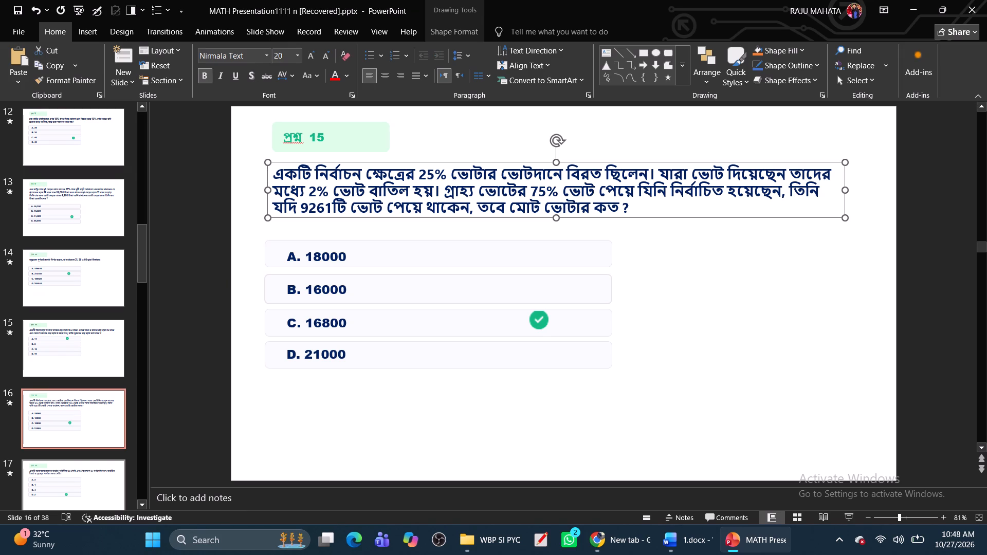
pyautogui.click(245, 57)
pyautogui.press('h')
pyautogui.press('Return')
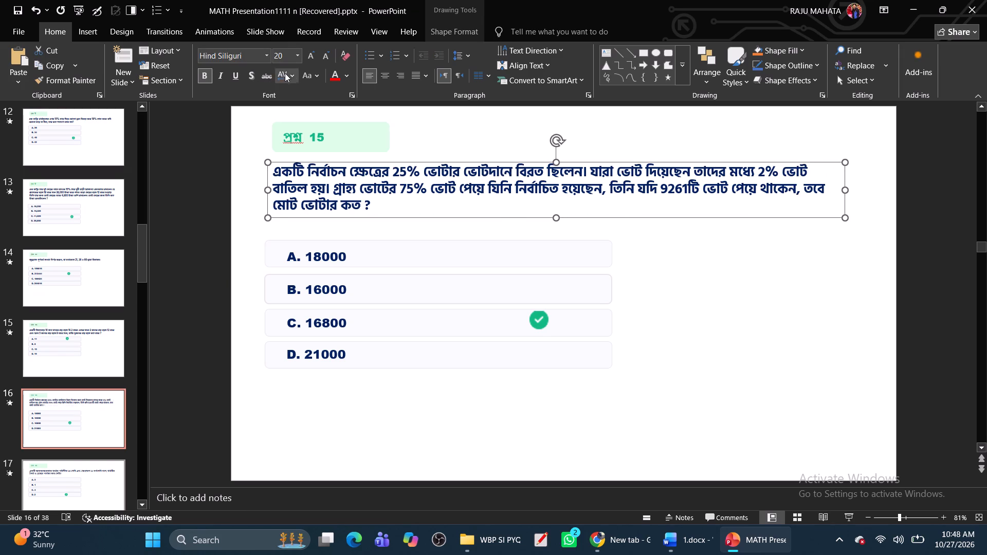
pyautogui.click(312, 54)
# Set the question text on slide 17 to Hind Siliguri, size 24.
pyautogui.click(89, 478)
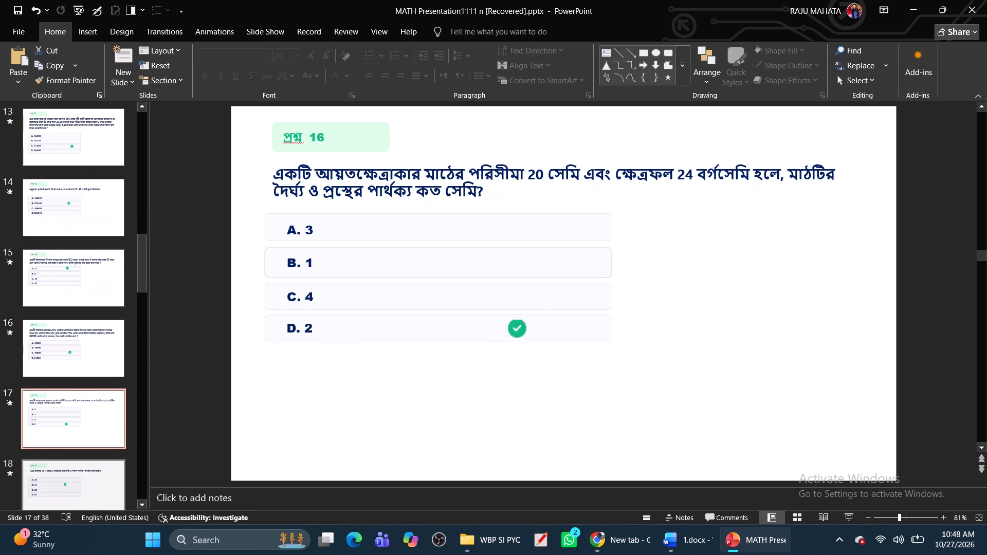
pyautogui.click(312, 191)
pyautogui.click(322, 201)
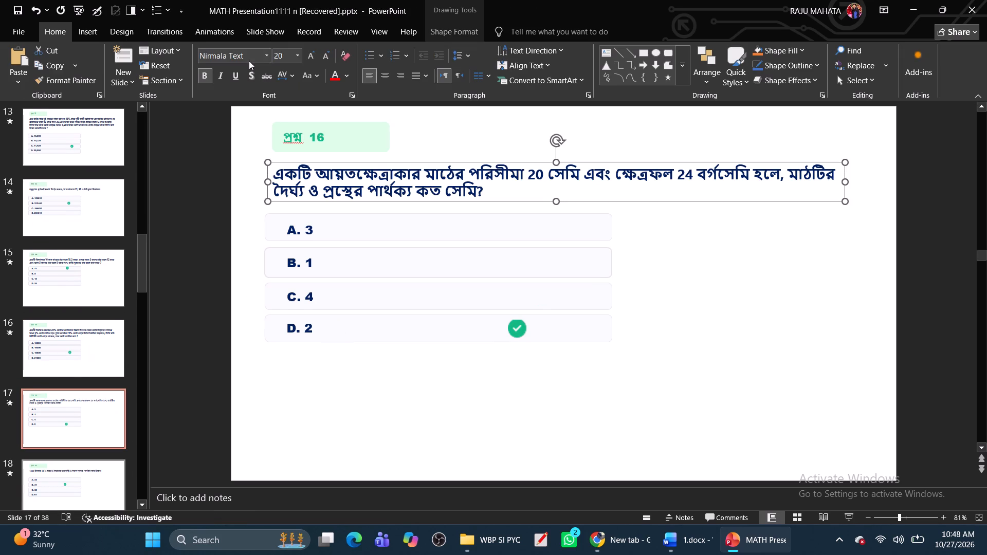
pyautogui.click(247, 57)
pyautogui.press('h')
pyautogui.press('Return')
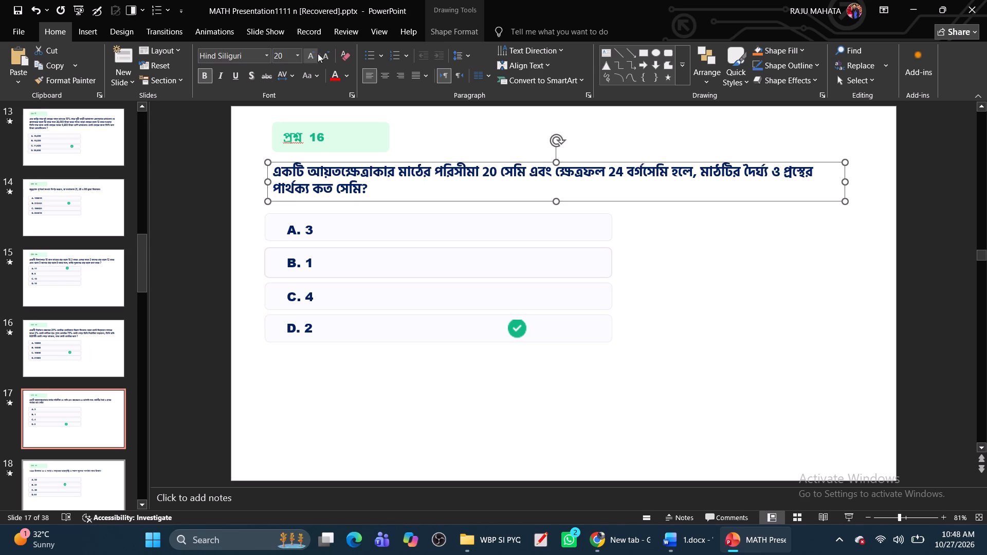
pyautogui.click(311, 56)
# Set the question text on slide 18 to Hind Siliguri, size 24.
pyautogui.click(95, 496)
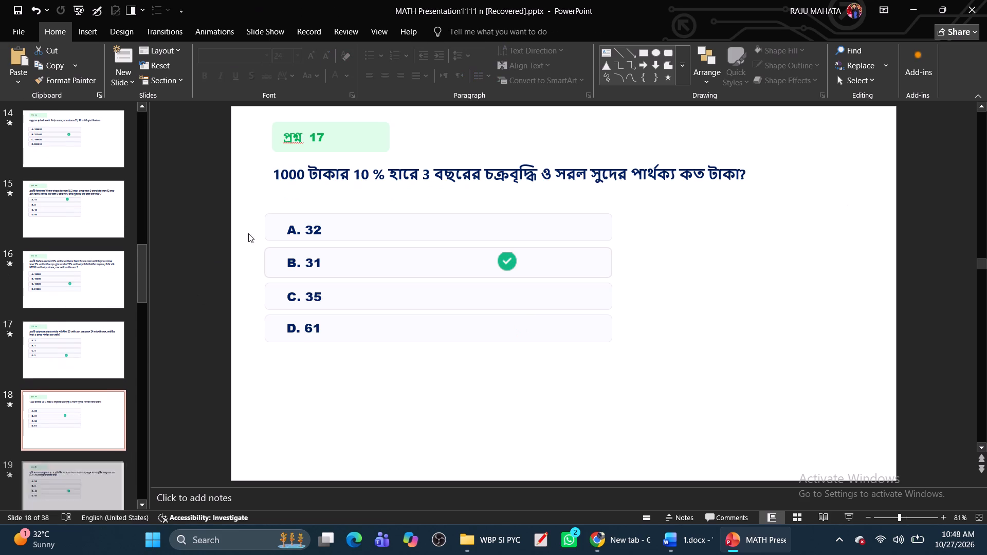
pyautogui.click(318, 177)
pyautogui.click(320, 184)
pyautogui.click(232, 52)
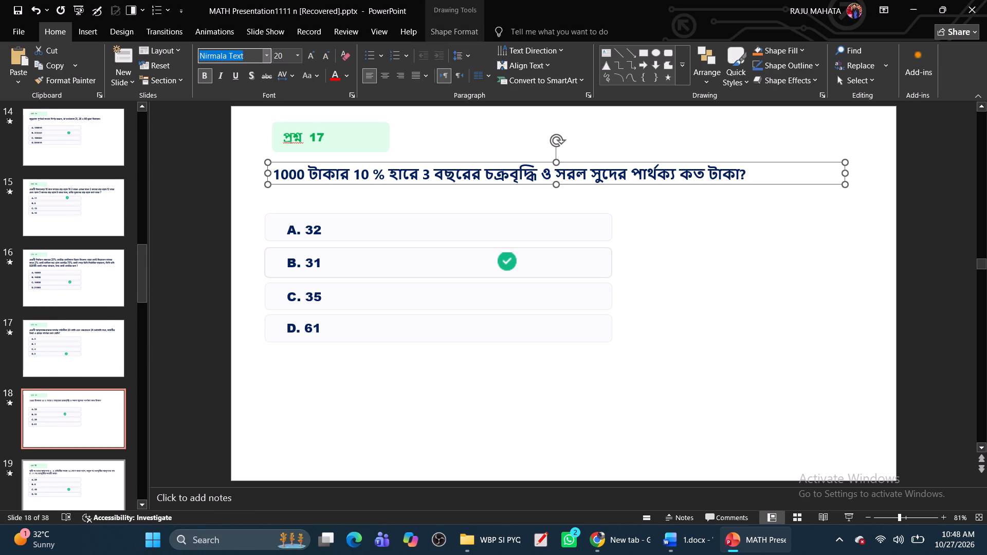
pyautogui.press('h')
pyautogui.press('Return')
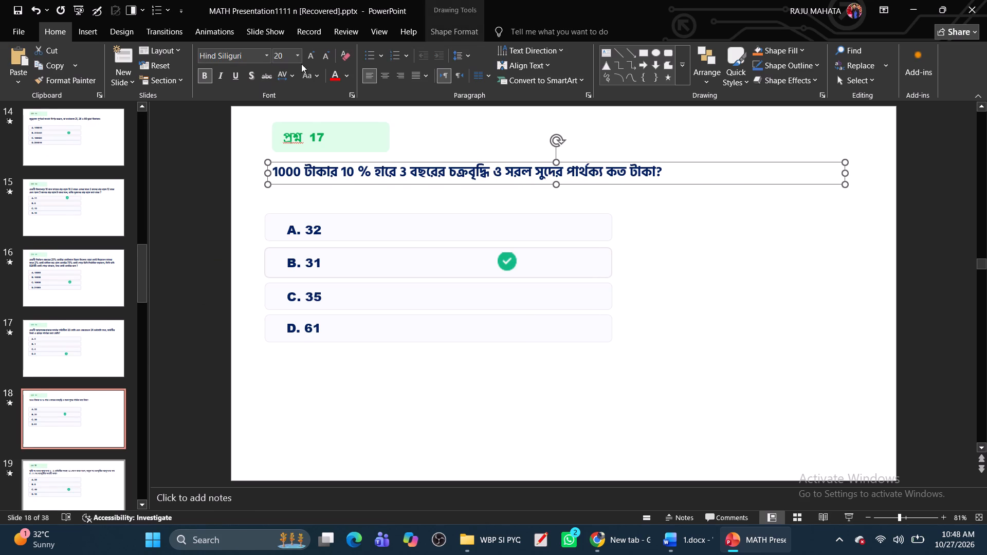
pyautogui.click(313, 57)
# Set the question text on slide 19 to Hind Siliguri, size 24.
pyautogui.click(103, 485)
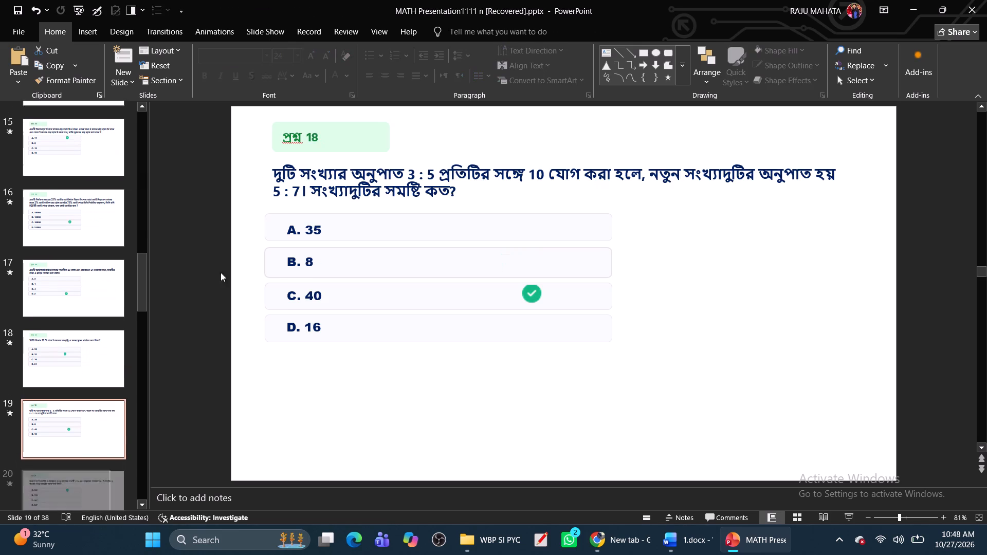
pyautogui.click(317, 198)
pyautogui.click(241, 58)
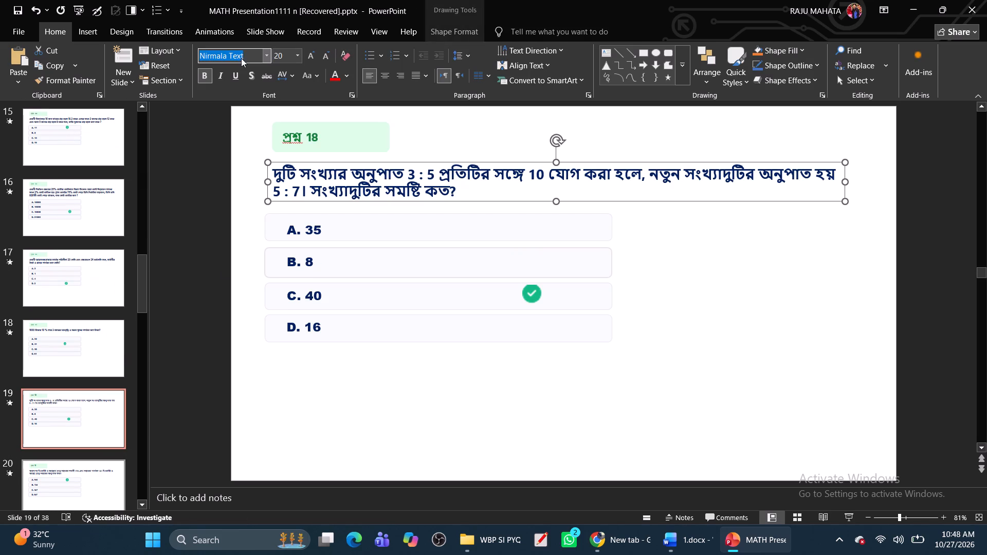
pyautogui.press('h')
pyautogui.press('Return')
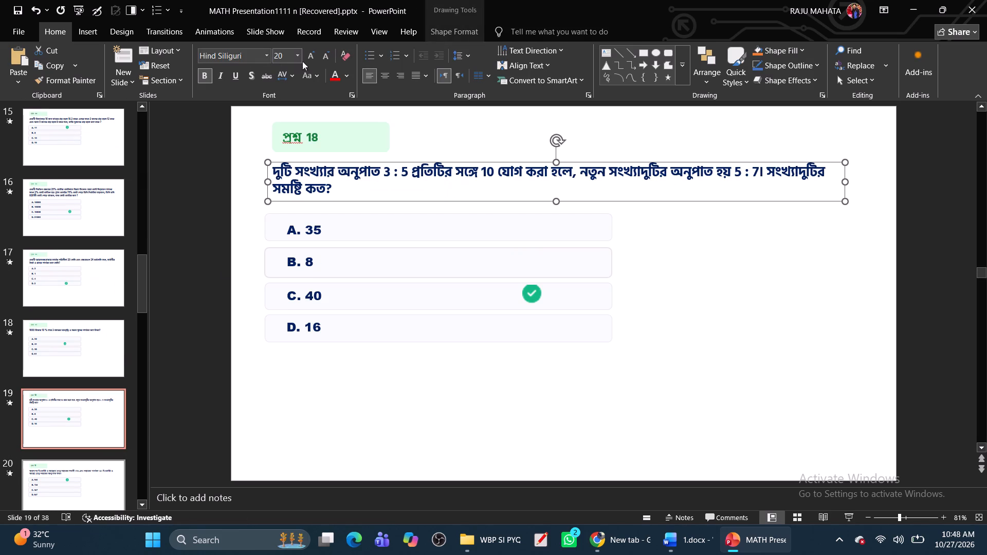
pyautogui.click(307, 59)
# Set the question text on slide 20 to Hind Siliguri, size 24.
pyautogui.click(112, 475)
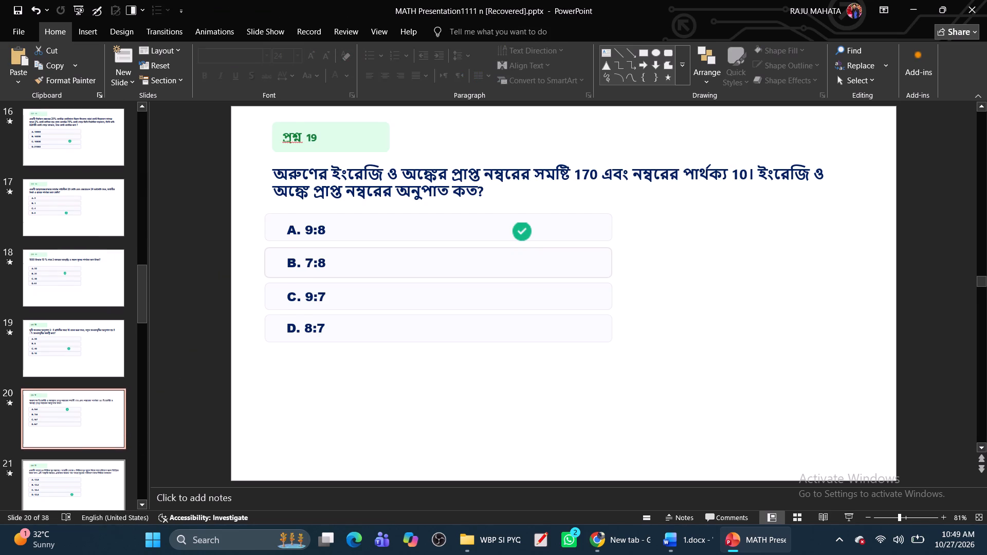
pyautogui.click(323, 192)
pyautogui.click(327, 199)
pyautogui.click(238, 48)
pyautogui.click(242, 54)
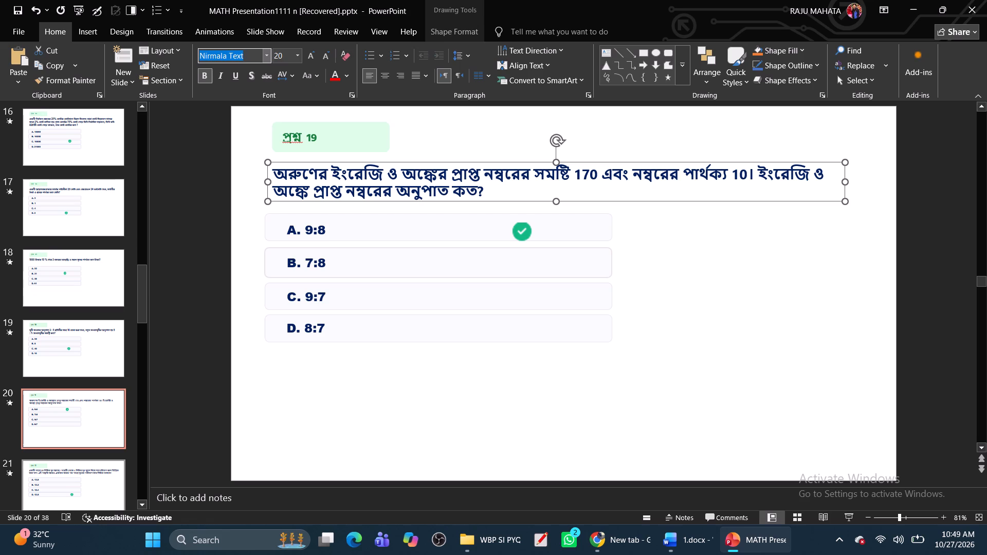
pyautogui.press('h')
pyautogui.press('Return')
pyautogui.click(307, 62)
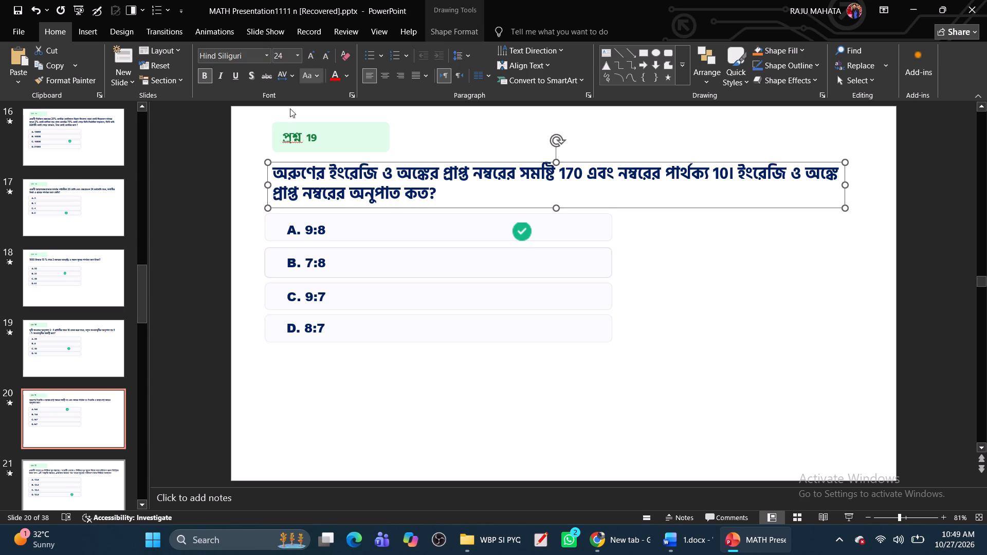
# Set the question text on slide 21 to Hind Siliguri, size 24.
pyautogui.click(88, 495)
pyautogui.click(312, 188)
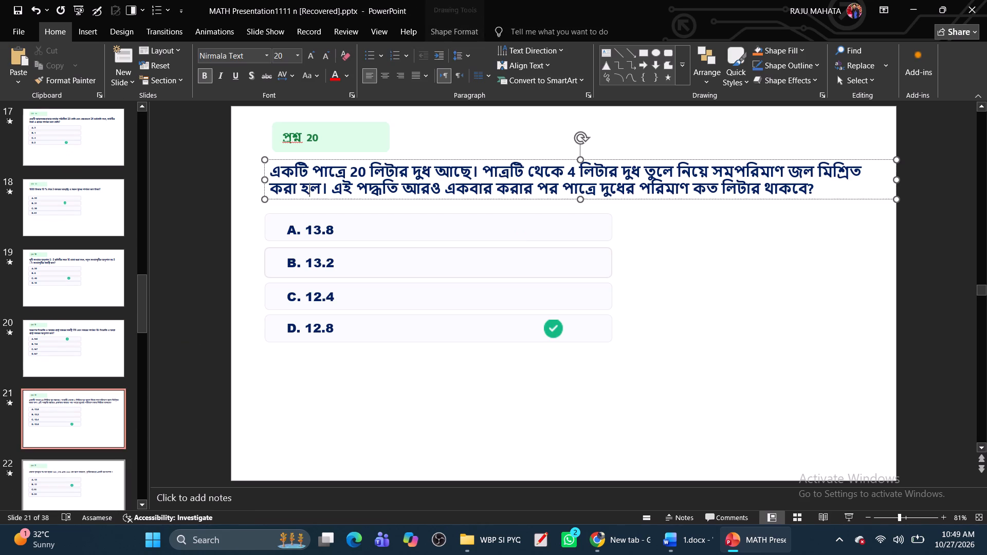
pyautogui.click(317, 197)
pyautogui.click(250, 53)
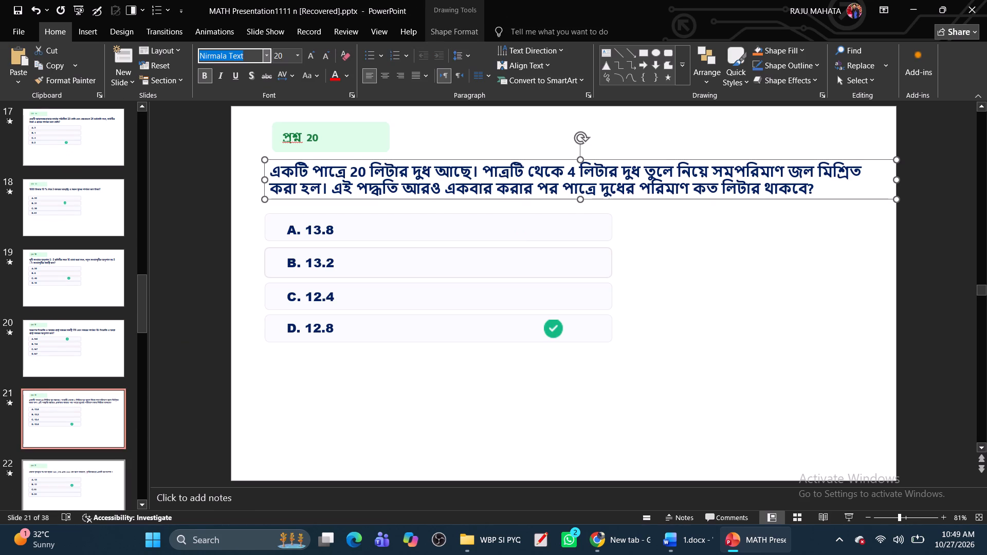
pyautogui.press('h')
pyautogui.press('Return')
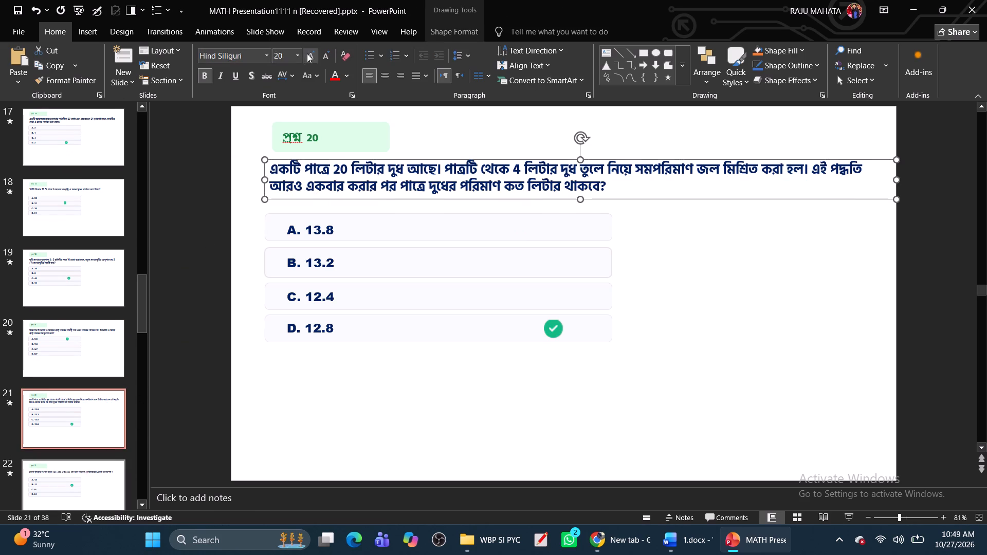
pyautogui.click(307, 53)
# Set the question text on slide 22 to Hind Siliguri, size 24.
pyautogui.click(95, 488)
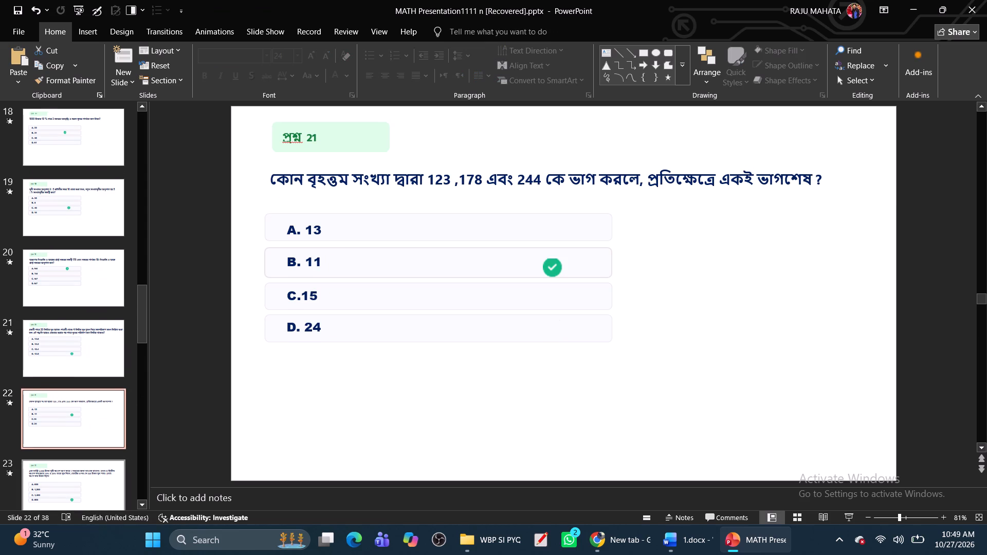
pyautogui.click(302, 178)
pyautogui.click(306, 190)
pyautogui.click(253, 50)
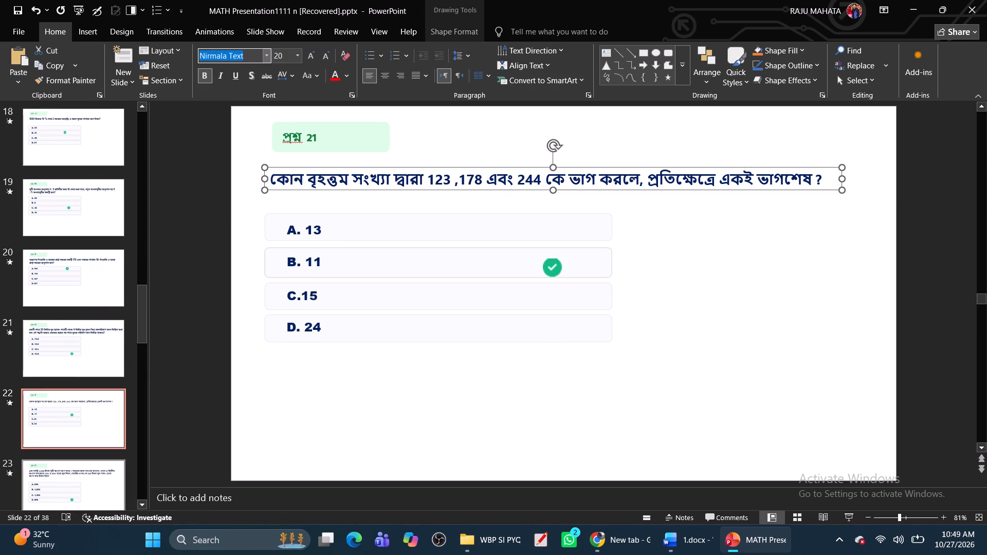
pyautogui.press('h')
pyautogui.press('Return')
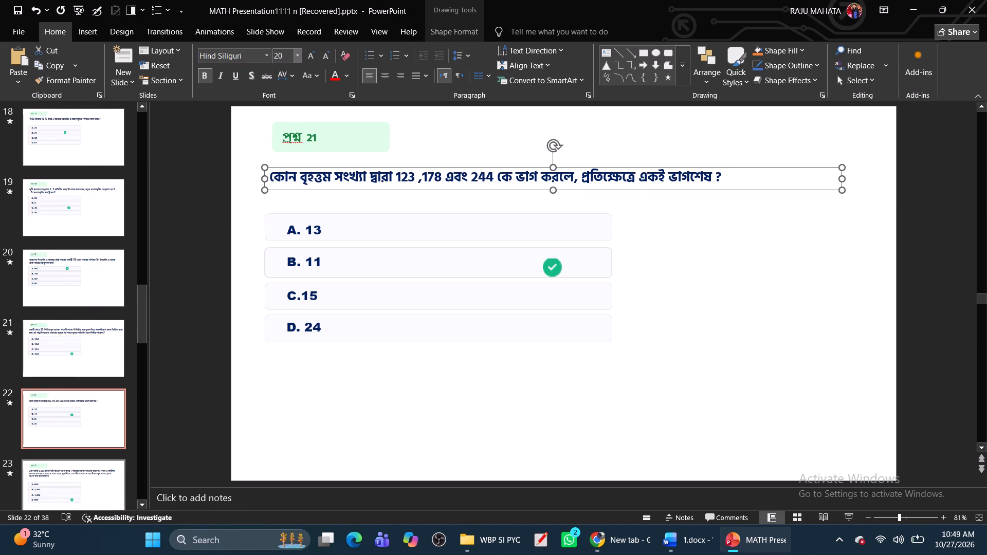
pyautogui.click(310, 57)
# Set the question text on slide 23 to Hind Siliguri, size 24.
pyautogui.click(98, 476)
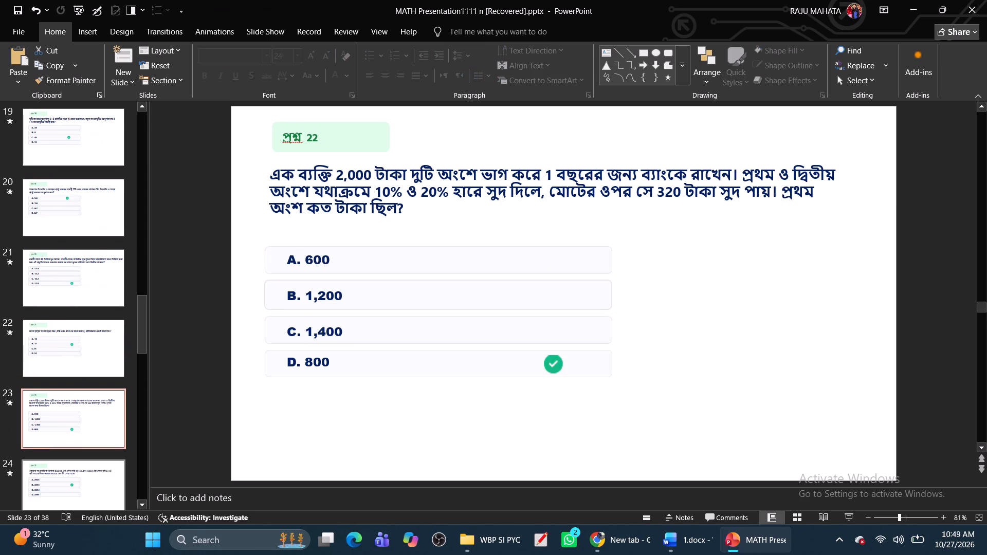
pyautogui.click(348, 175)
pyautogui.click(345, 163)
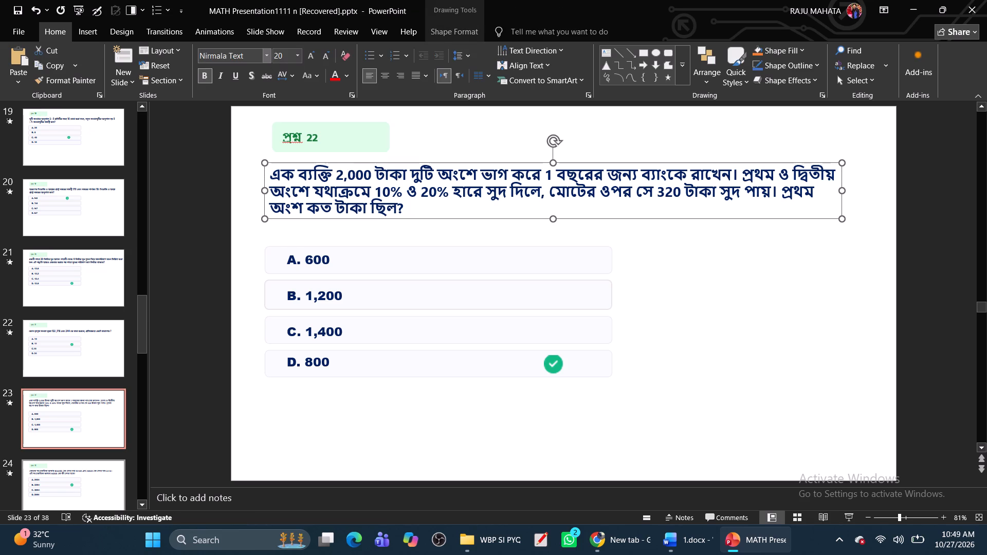
pyautogui.click(250, 51)
pyautogui.press('h')
pyautogui.press('Return')
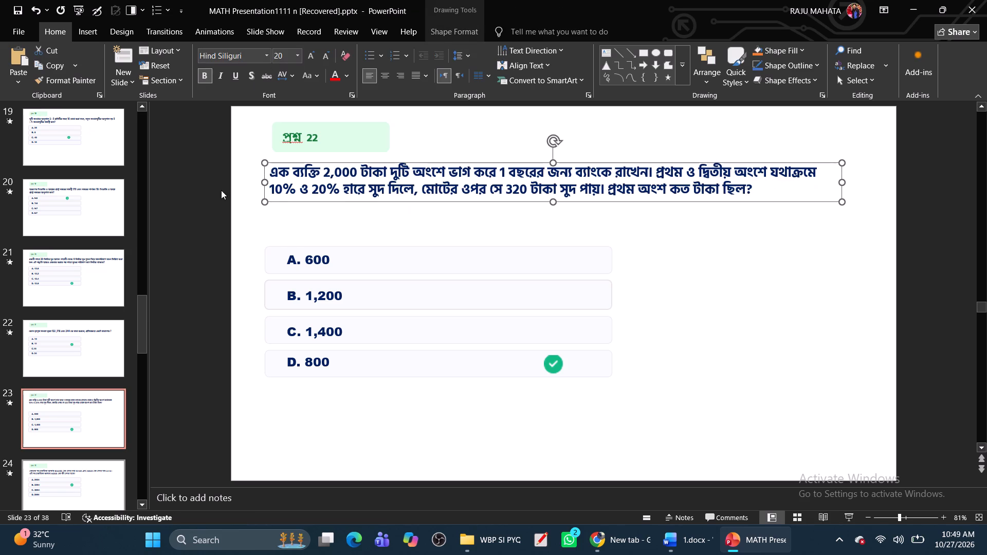
pyautogui.click(310, 58)
# Set the question text on slide 24 to Hind Siliguri, size 24.
pyautogui.click(69, 485)
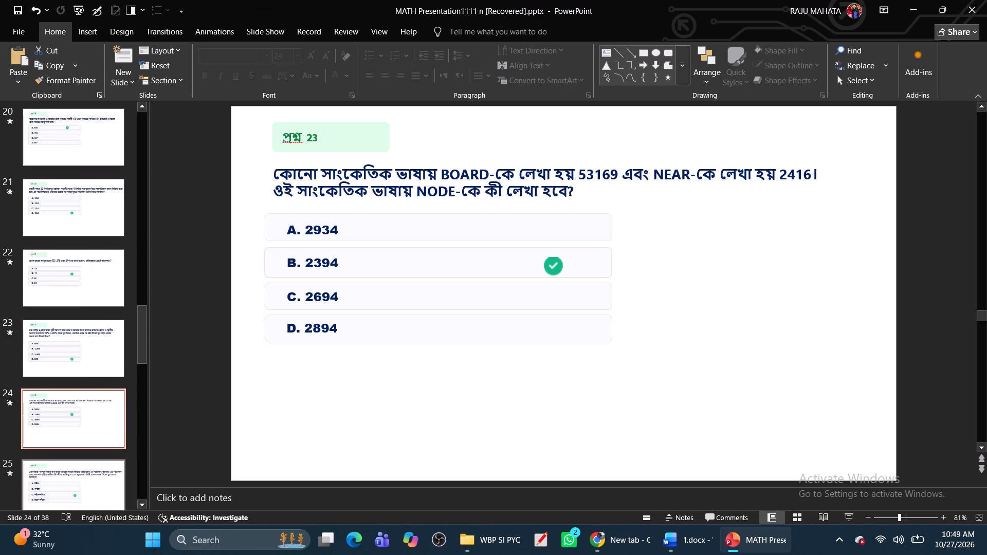
pyautogui.click(296, 183)
pyautogui.click(306, 199)
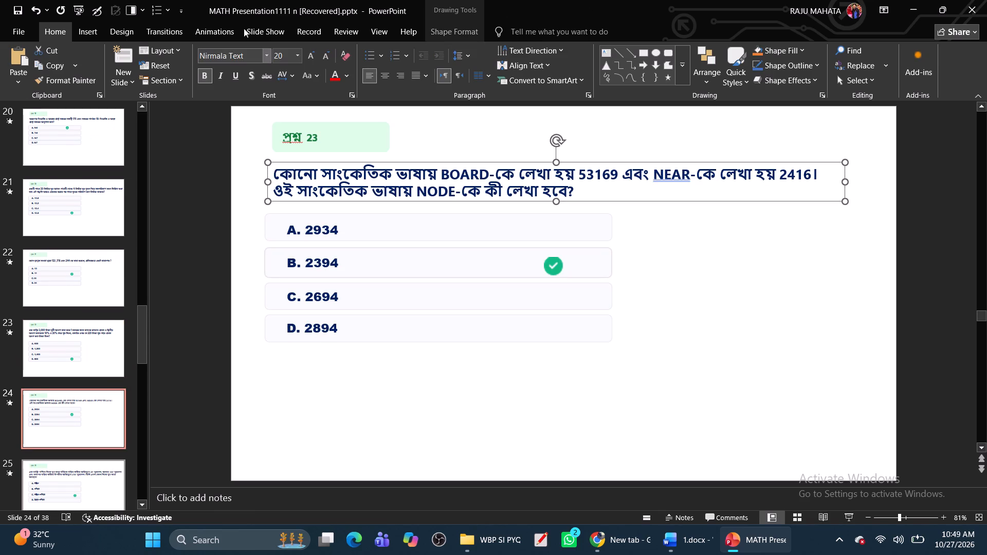
pyautogui.click(240, 59)
pyautogui.press('h')
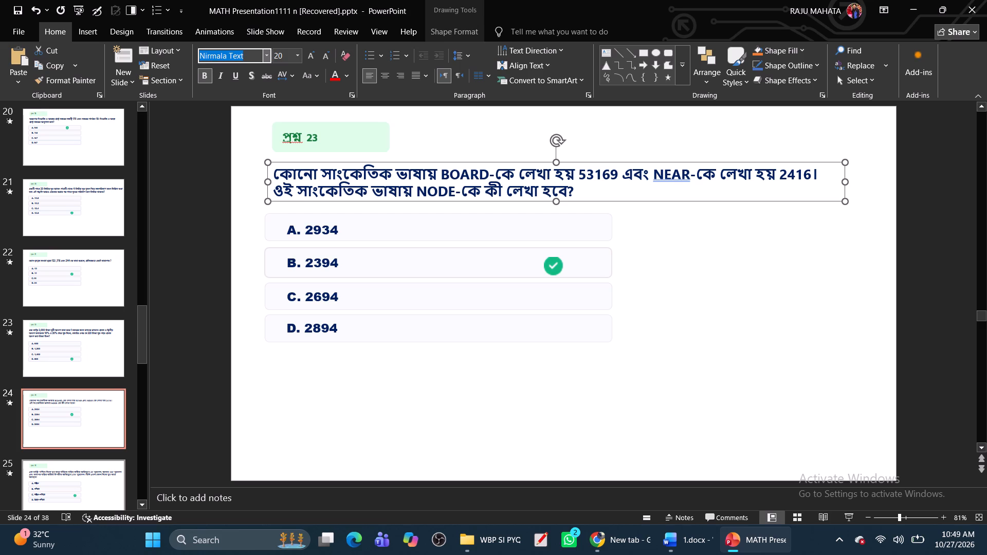
pyautogui.press('Return')
pyautogui.click(313, 55)
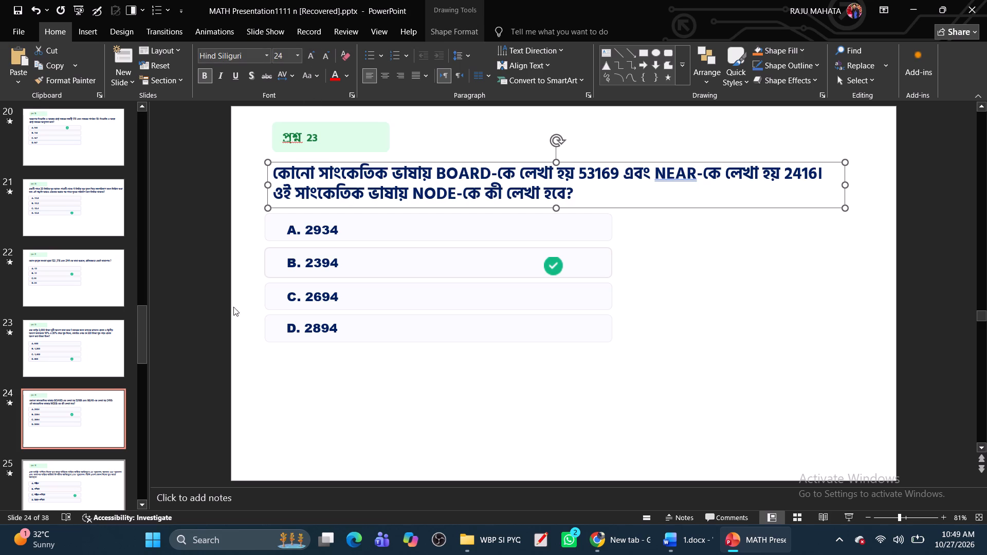
# Set the question text on slide 25 to Hind Siliguri, size 24.
pyautogui.click(113, 477)
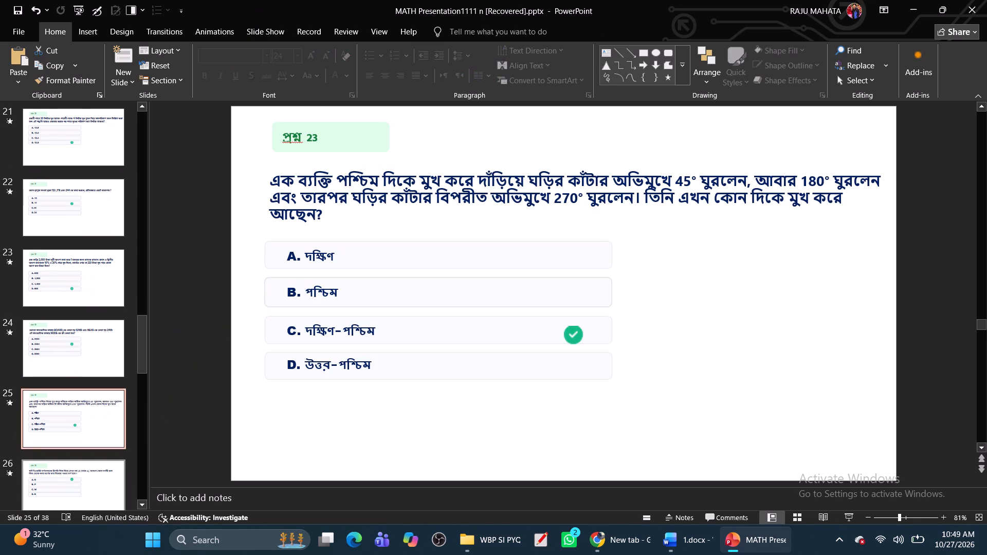
pyautogui.click(326, 185)
pyautogui.click(327, 169)
pyautogui.click(249, 52)
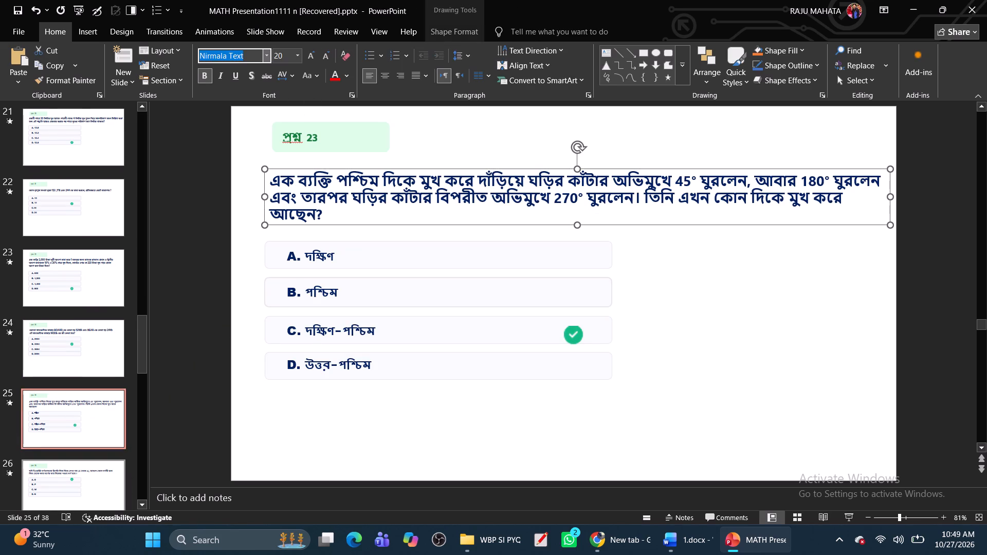
pyautogui.press('h')
pyautogui.press('Return')
pyautogui.click(306, 59)
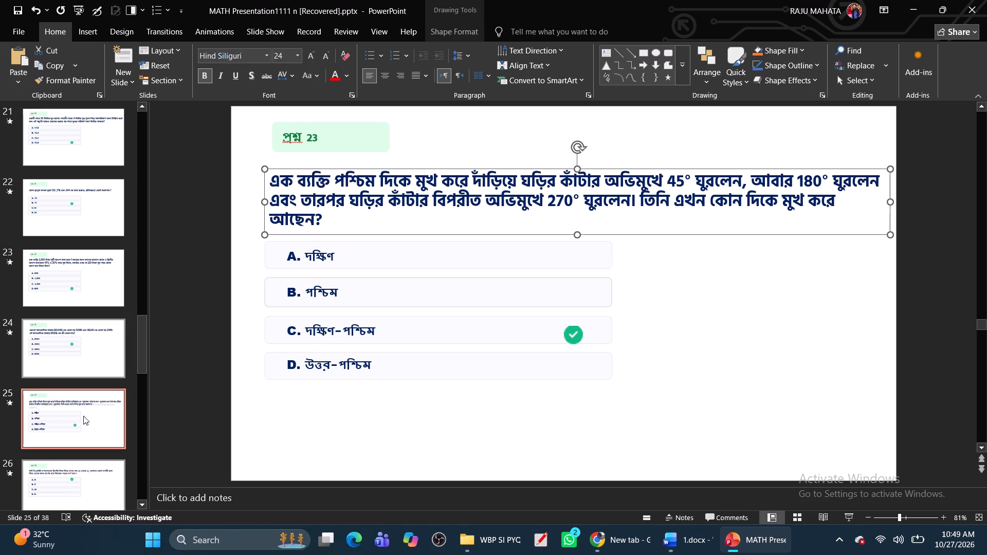
# Set the question text on slide 26 to Hind Siliguri, size 24.
pyautogui.click(66, 495)
pyautogui.click(315, 187)
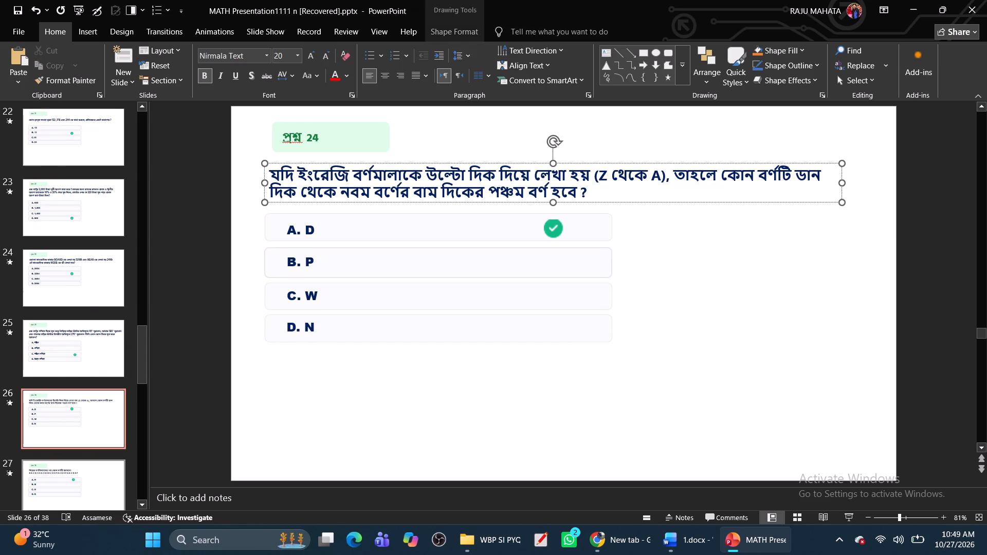
pyautogui.click(319, 203)
pyautogui.click(242, 55)
pyautogui.press('h')
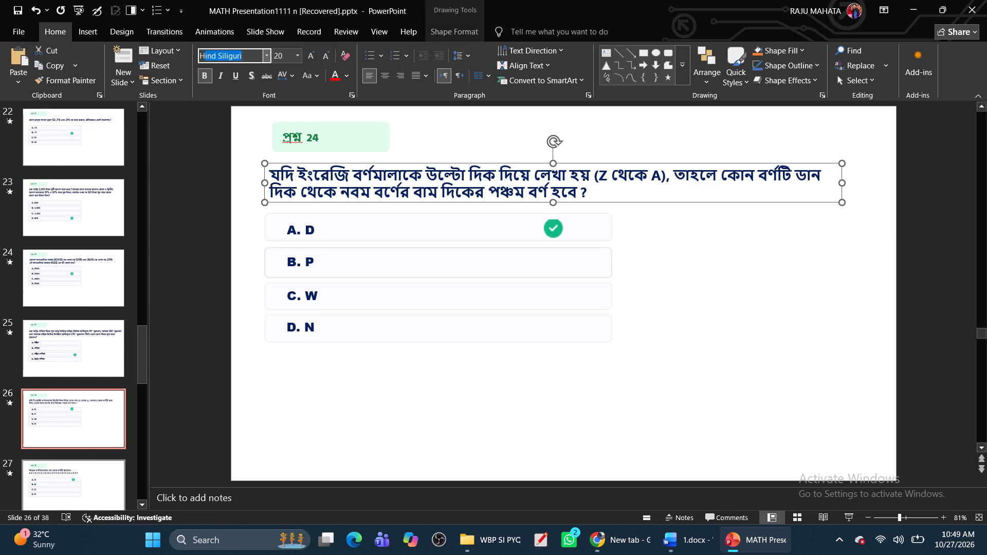
pyautogui.press('Return')
pyautogui.click(308, 60)
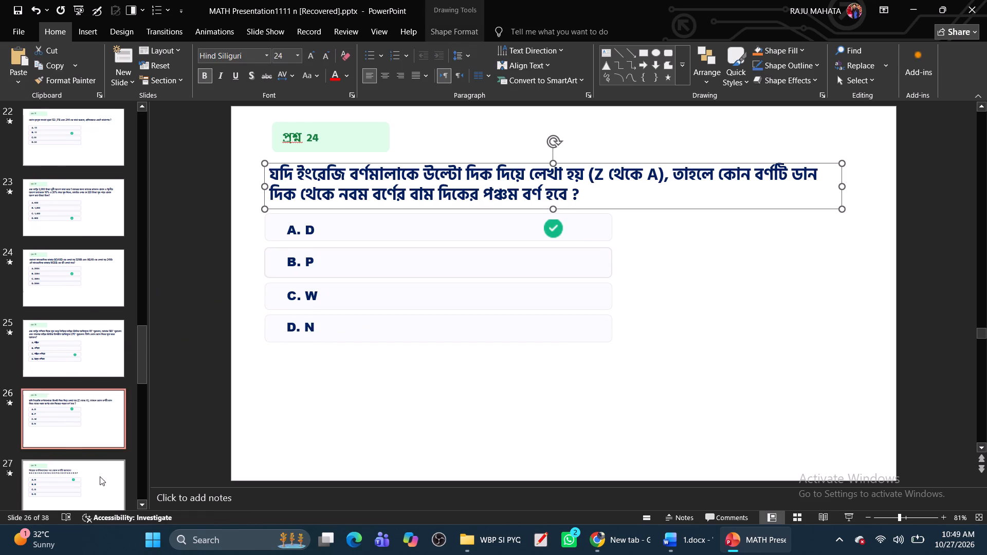
# Set the question text on slide 27 to Hind Siliguri, size 24.
pyautogui.click(99, 484)
pyautogui.click(321, 184)
pyautogui.click(324, 200)
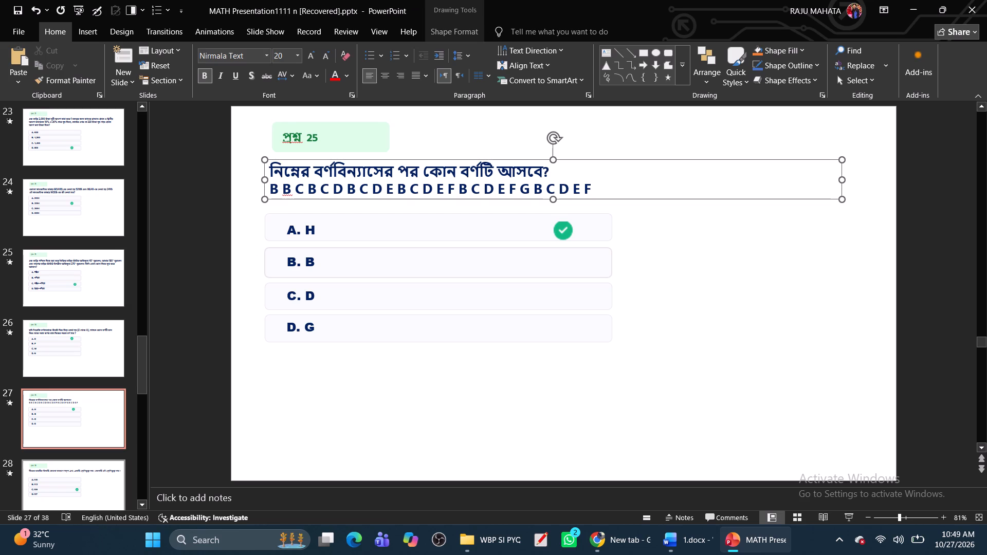
pyautogui.click(233, 51)
pyautogui.press('h')
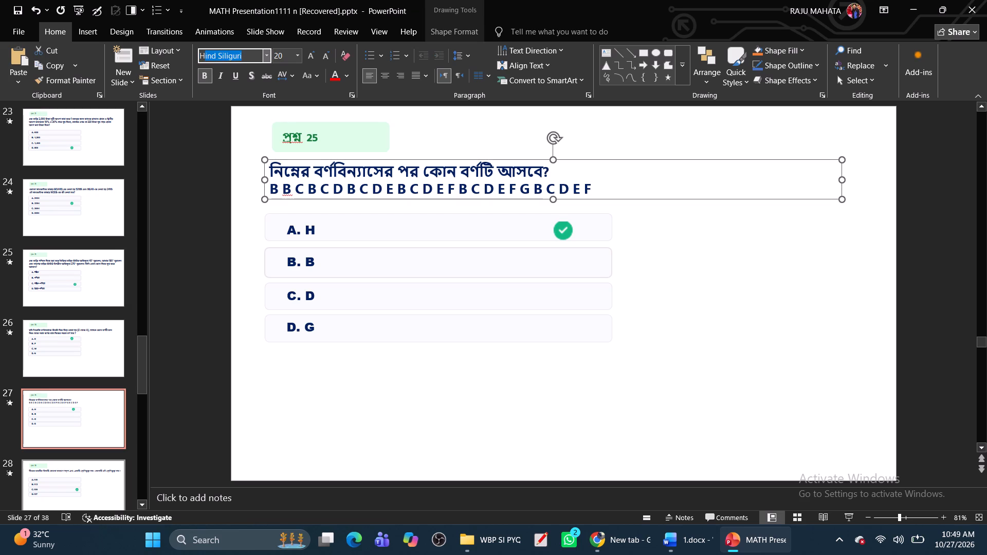
pyautogui.press('Return')
pyautogui.click(310, 55)
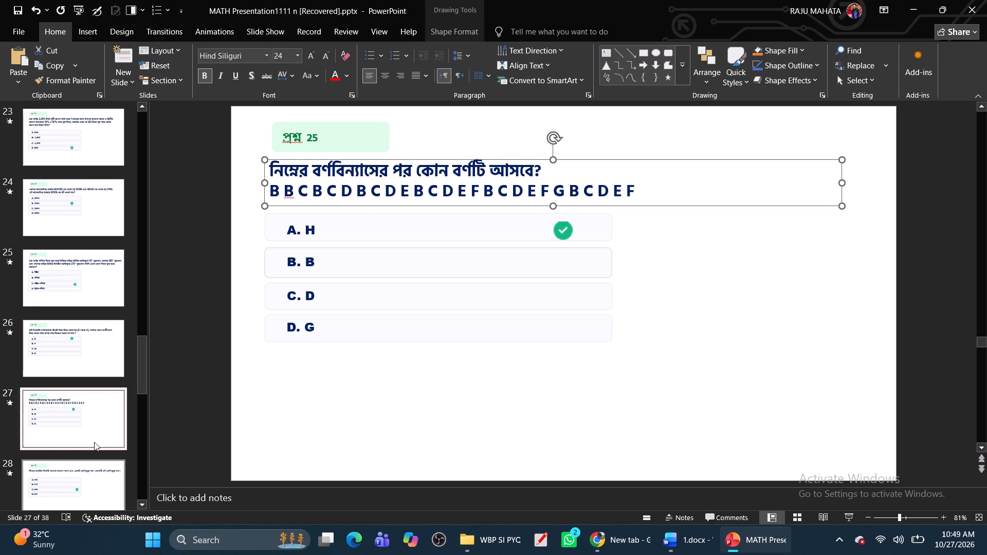
# Set the question text on slide 28 to Hind Siliguri, size 24.
pyautogui.click(78, 491)
pyautogui.click(337, 174)
pyautogui.click(339, 183)
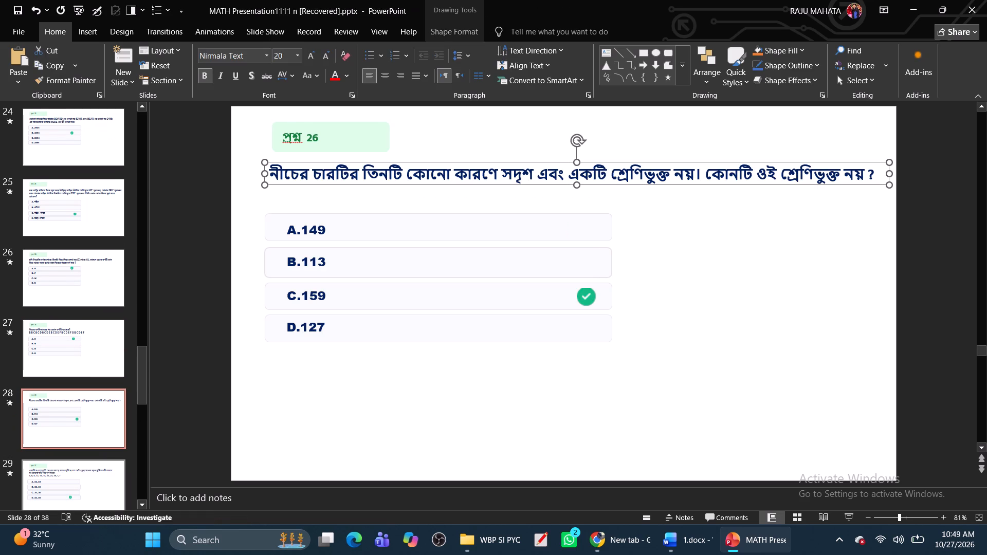
pyautogui.click(248, 61)
pyautogui.click(247, 57)
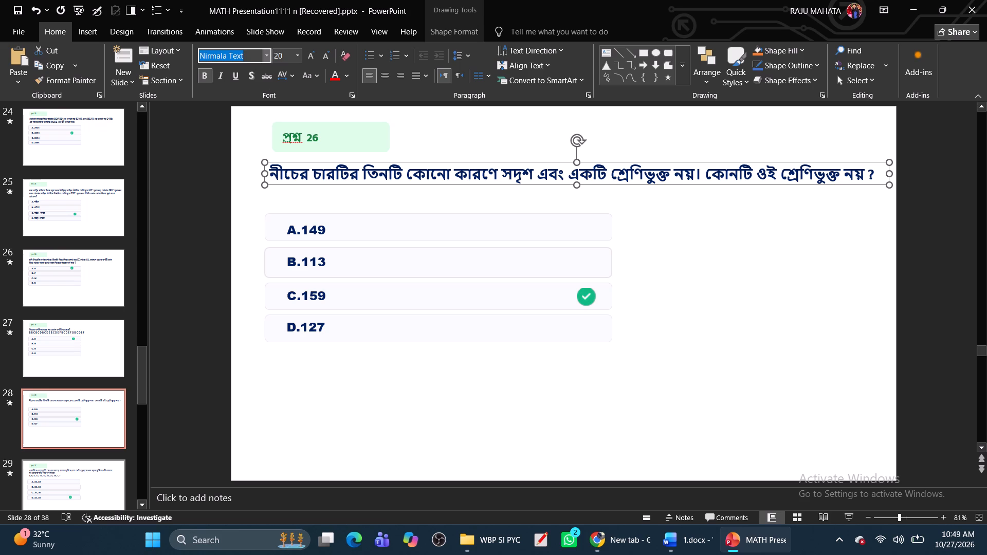
pyautogui.press('h')
pyautogui.press('Return')
pyautogui.click(309, 56)
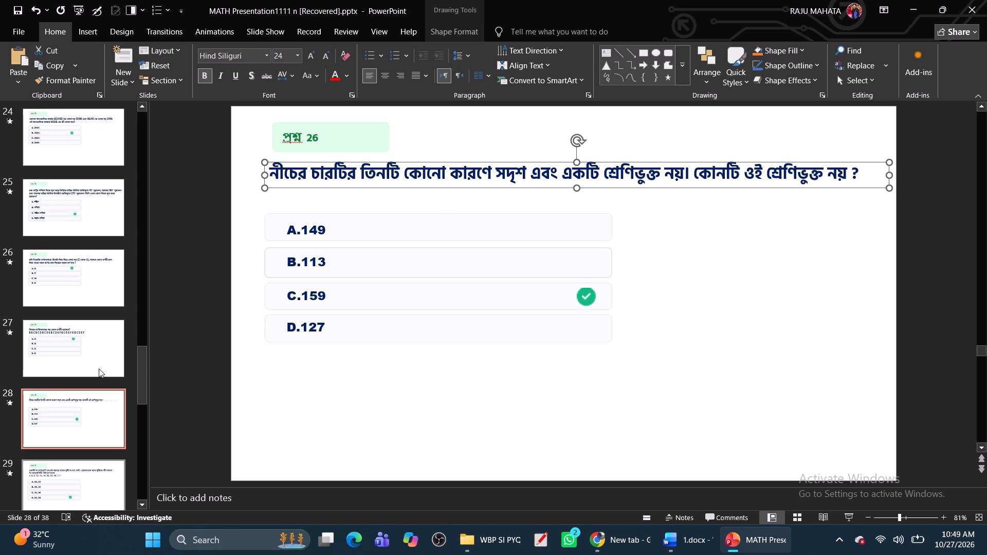
# Set the question text on slide 29 to Hind Siliguri, size 24.
pyautogui.click(90, 486)
pyautogui.click(320, 193)
pyautogui.click(330, 215)
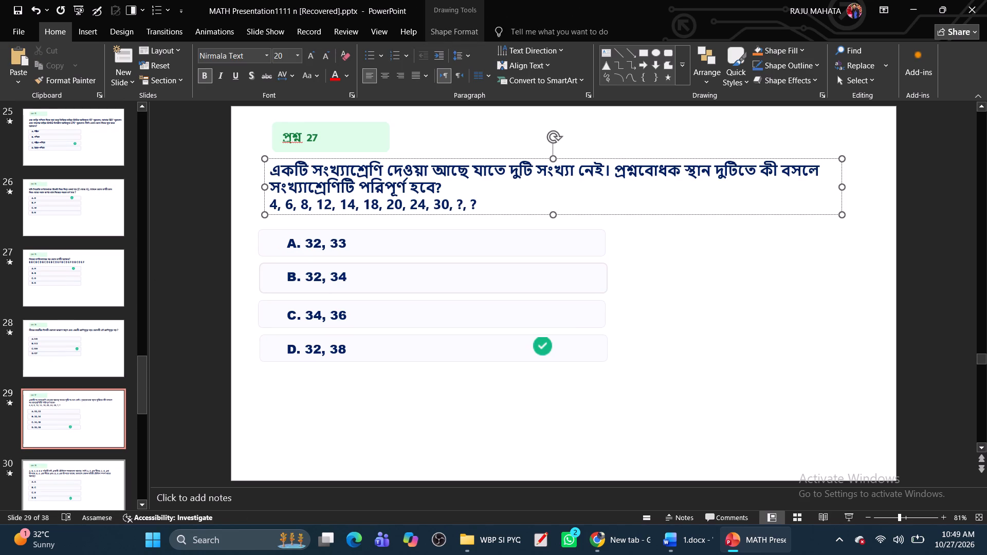
pyautogui.click(238, 56)
pyautogui.press('h')
pyautogui.press('Return')
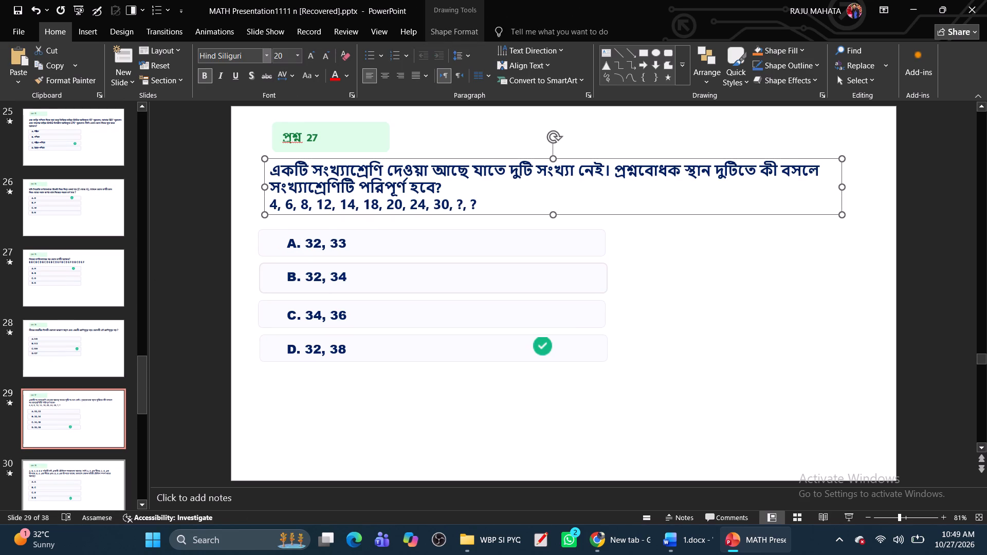
pyautogui.click(316, 59)
# Set the question text on slide 30 to Hind Siliguri, size 24.
pyautogui.click(89, 486)
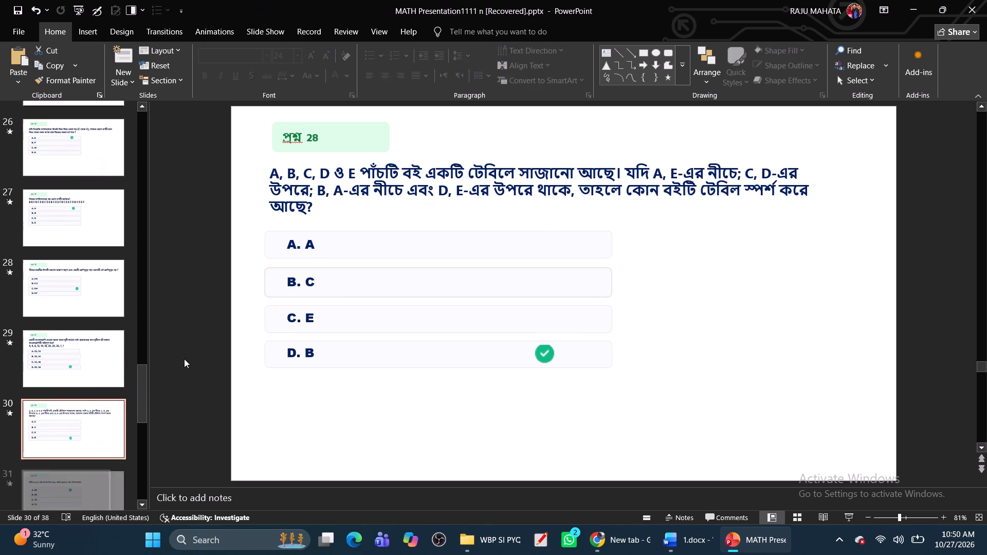
pyautogui.click(332, 179)
pyautogui.click(342, 214)
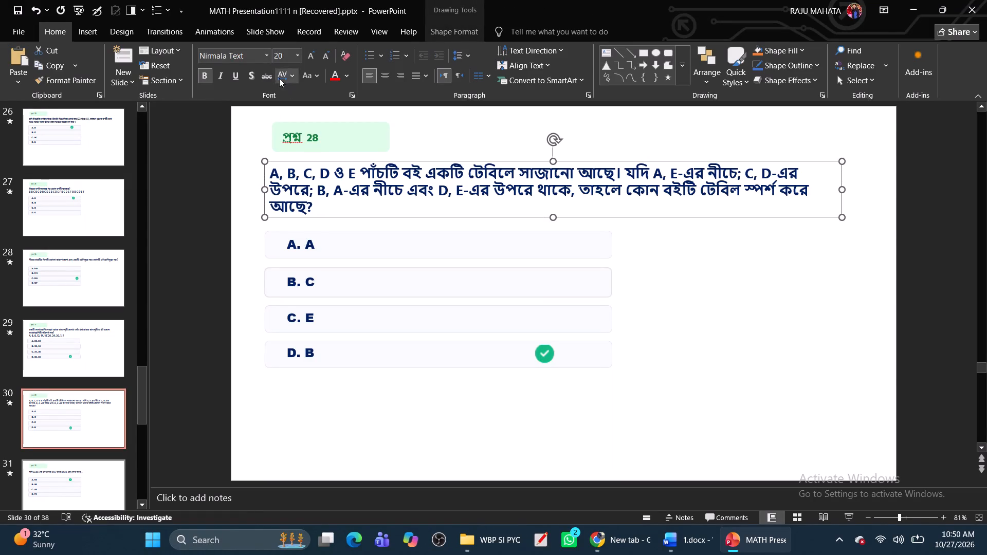
pyautogui.click(254, 55)
pyautogui.press('h')
pyautogui.press('Return')
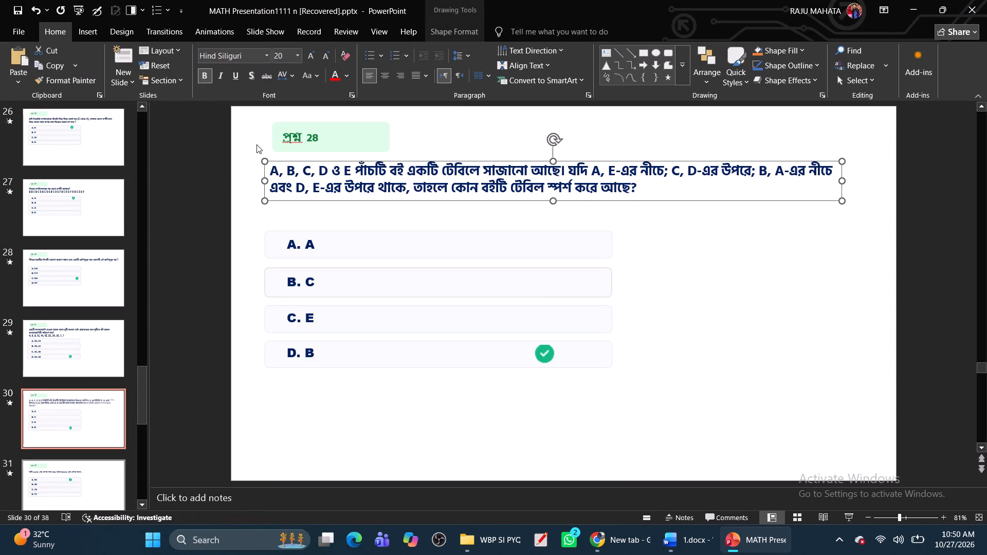
pyautogui.click(309, 58)
# Set the question text on slide 31 to Hind Siliguri, size 24.
pyautogui.click(95, 478)
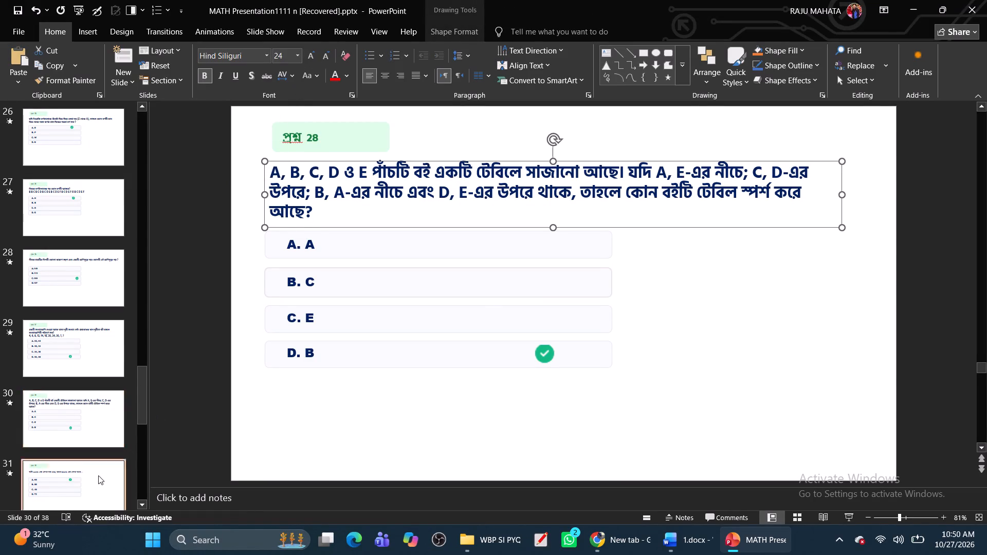
pyautogui.click(317, 169)
pyautogui.click(326, 189)
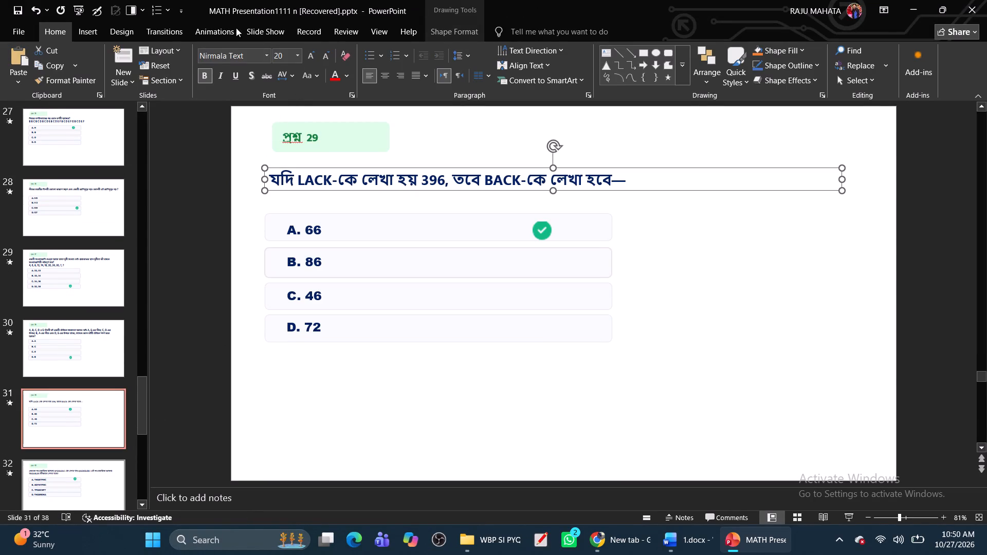
pyautogui.click(234, 55)
pyautogui.press('h')
pyautogui.press('Return')
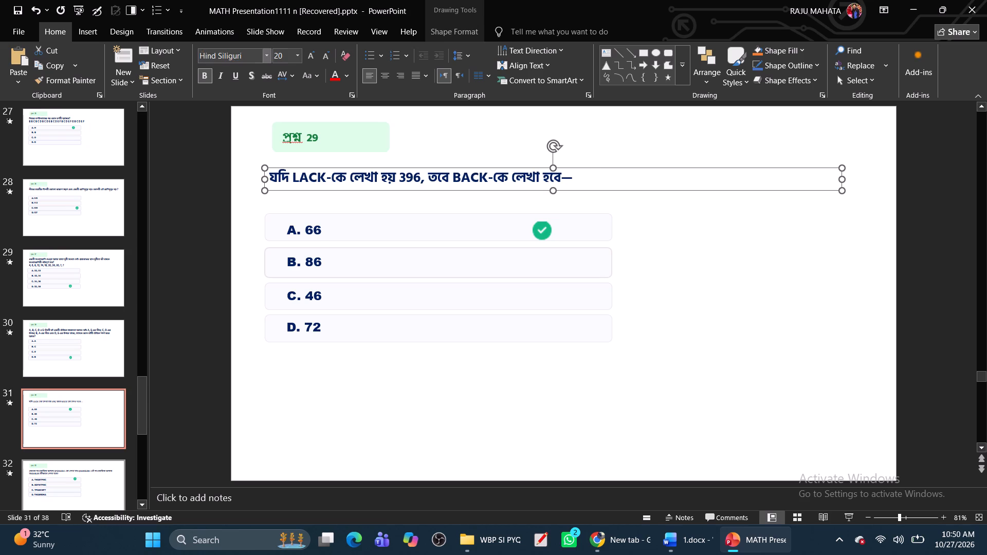
pyautogui.click(313, 58)
# Set the question text on slide 32 to Hind Siliguri, size 24.
pyautogui.click(85, 473)
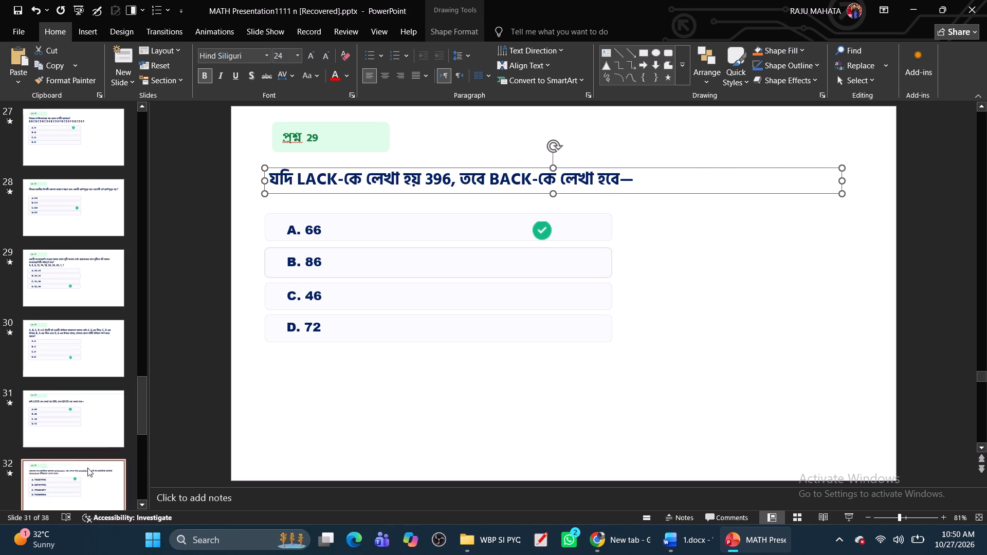
pyautogui.click(315, 178)
pyautogui.click(324, 199)
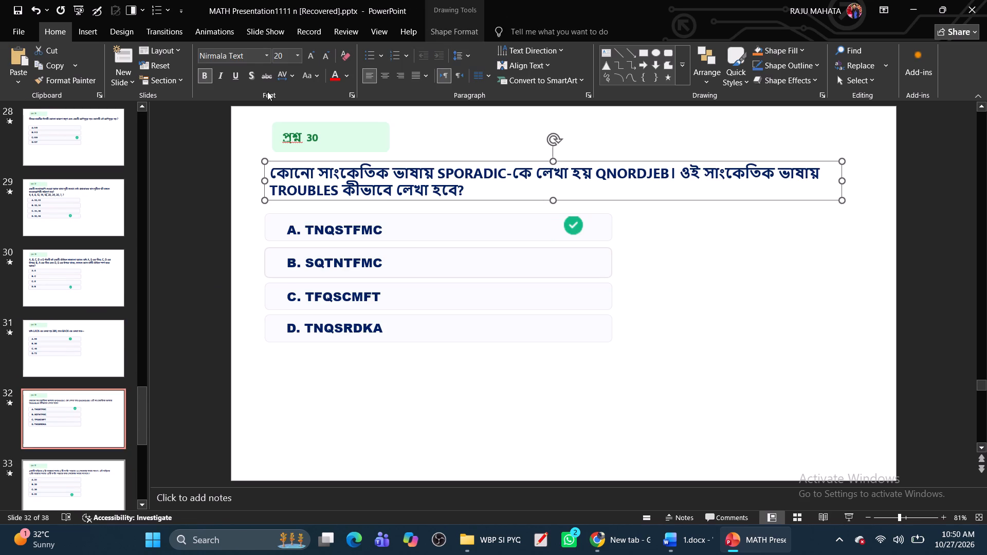
pyautogui.click(236, 55)
pyautogui.press('h')
pyautogui.press('Return')
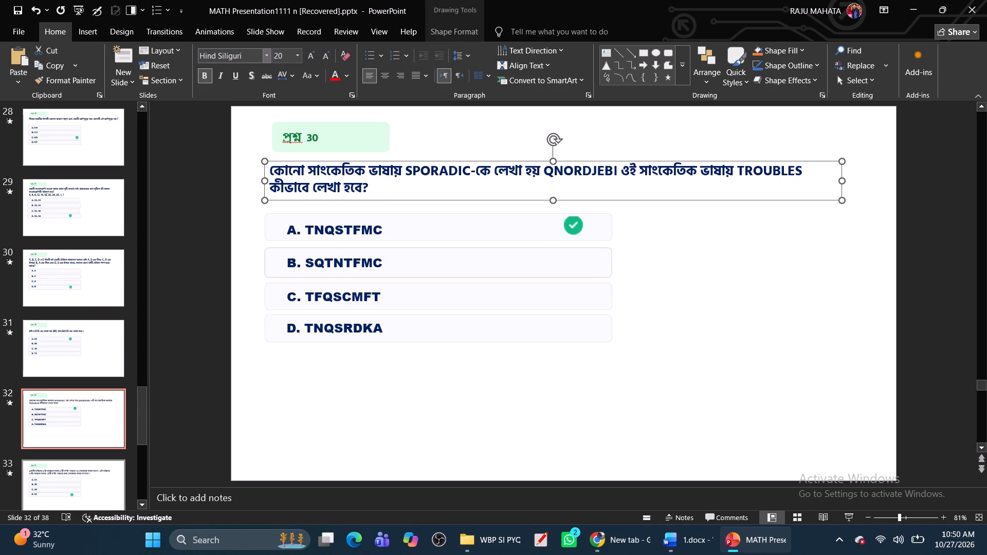
pyautogui.click(309, 56)
# Set the question text on slide 33 to Hind Siliguri, size 24.
pyautogui.click(92, 488)
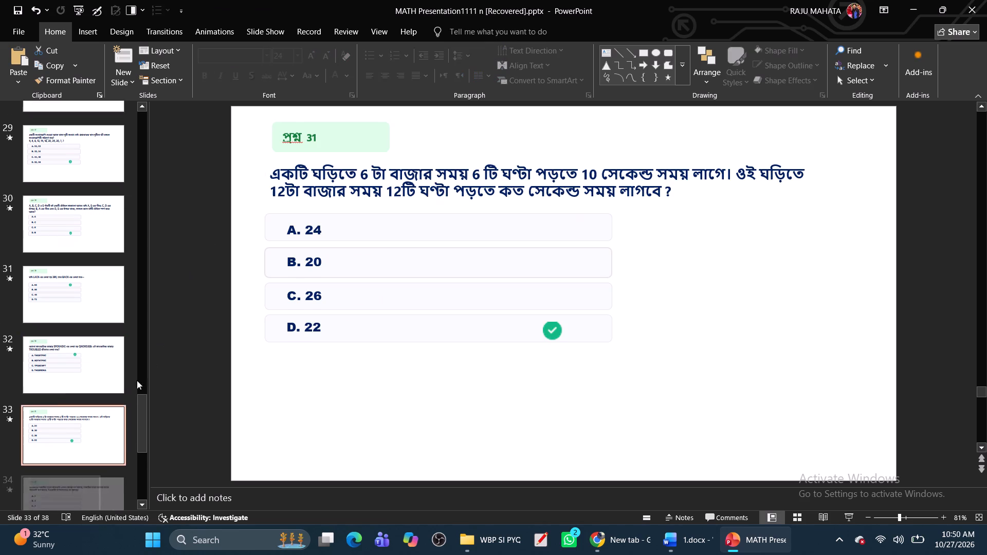
pyautogui.click(307, 178)
pyautogui.click(317, 202)
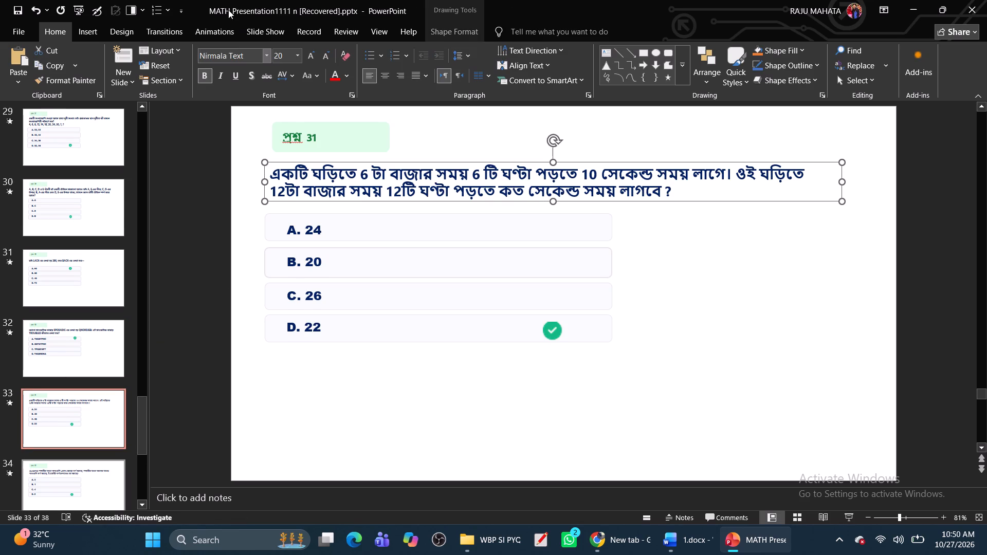
pyautogui.click(233, 57)
pyautogui.press('j')
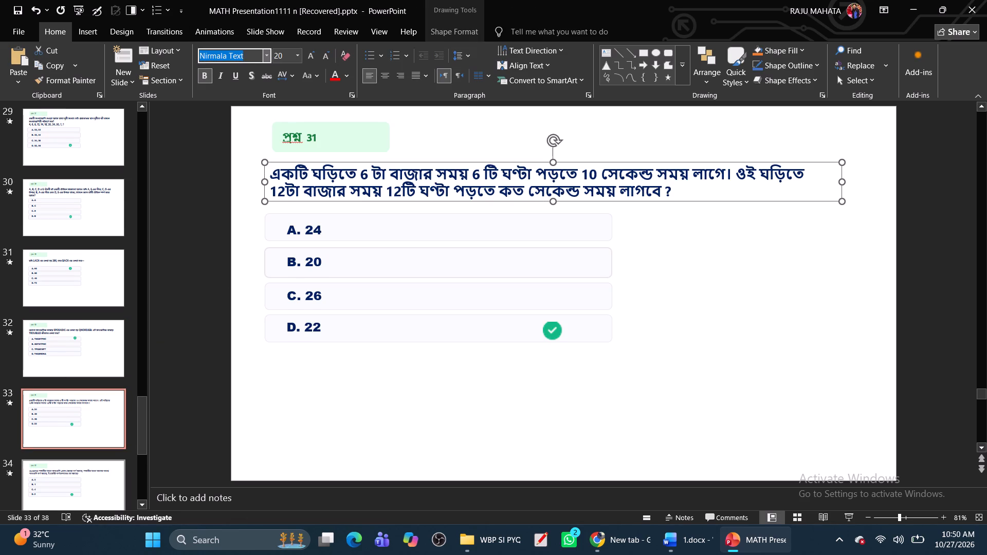
pyautogui.press('BackSpace')
pyautogui.press('BackSpace')
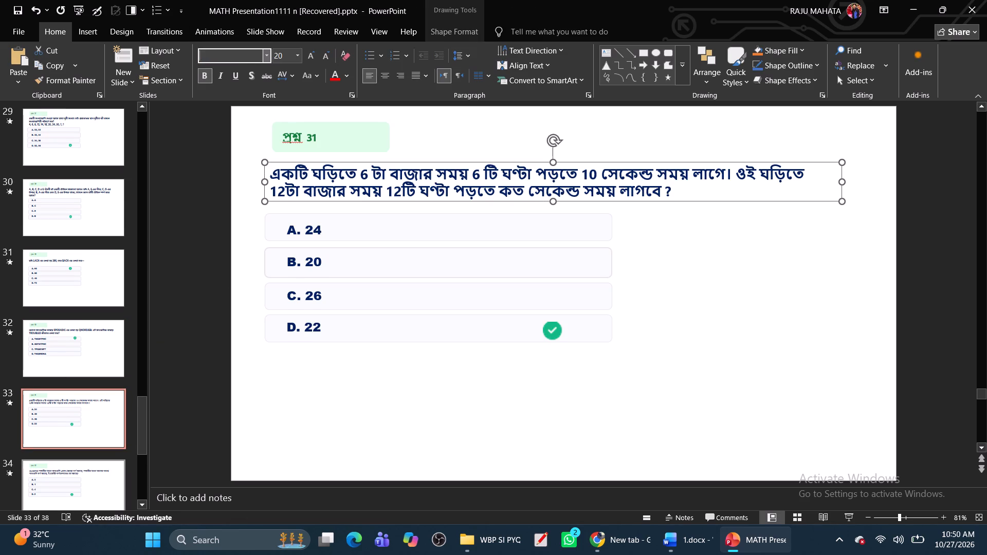
pyautogui.press('h')
pyautogui.press('Return')
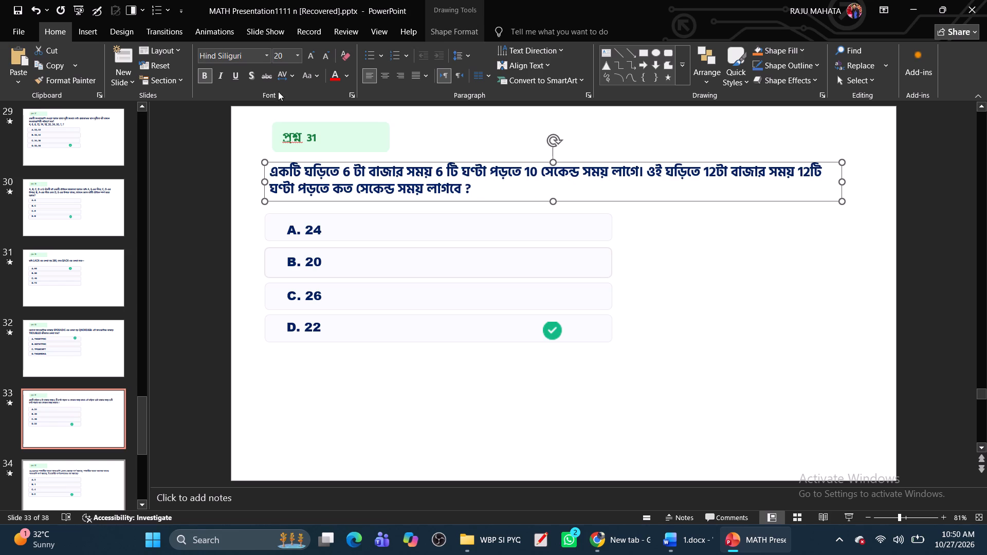
pyautogui.click(308, 58)
# Set the question text on slide 34 to Hind Siliguri, size 24.
pyautogui.click(99, 475)
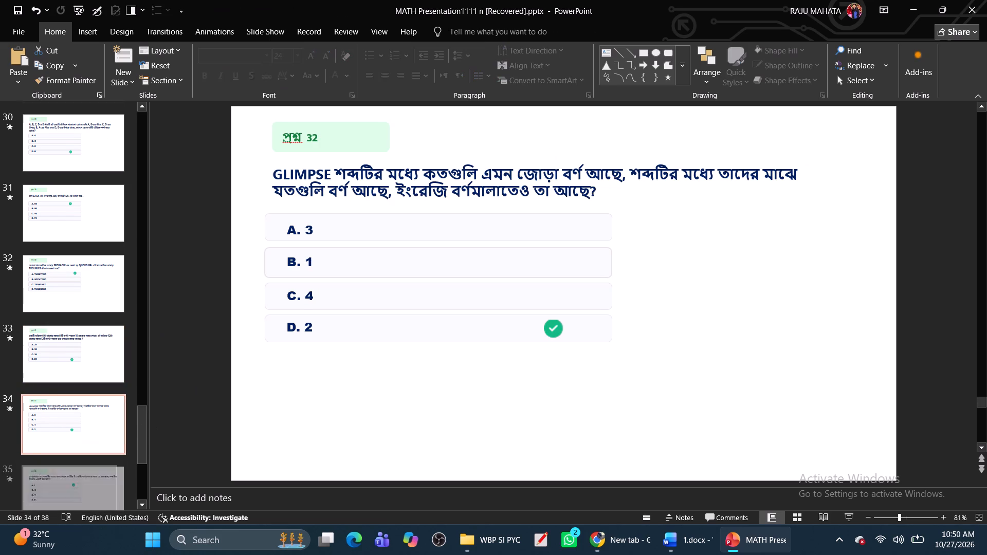
pyautogui.click(331, 189)
pyautogui.click(335, 197)
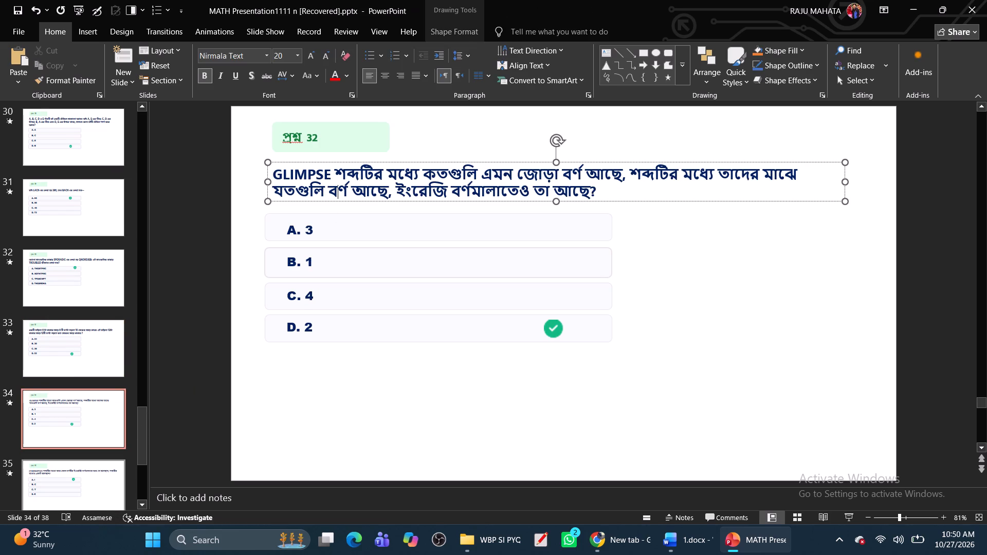
pyautogui.click(336, 200)
pyautogui.click(221, 48)
pyautogui.click(229, 52)
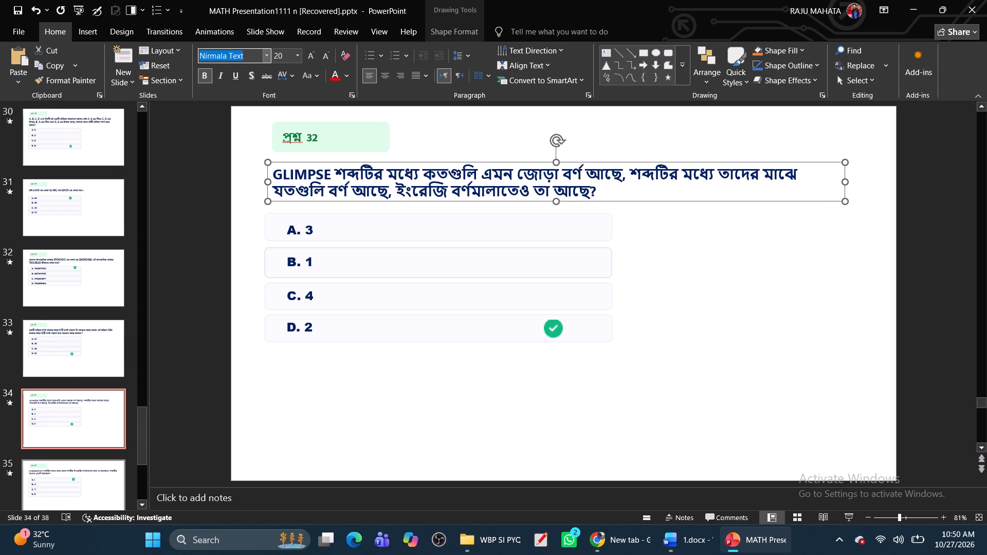
pyautogui.press('h')
pyautogui.press('Return')
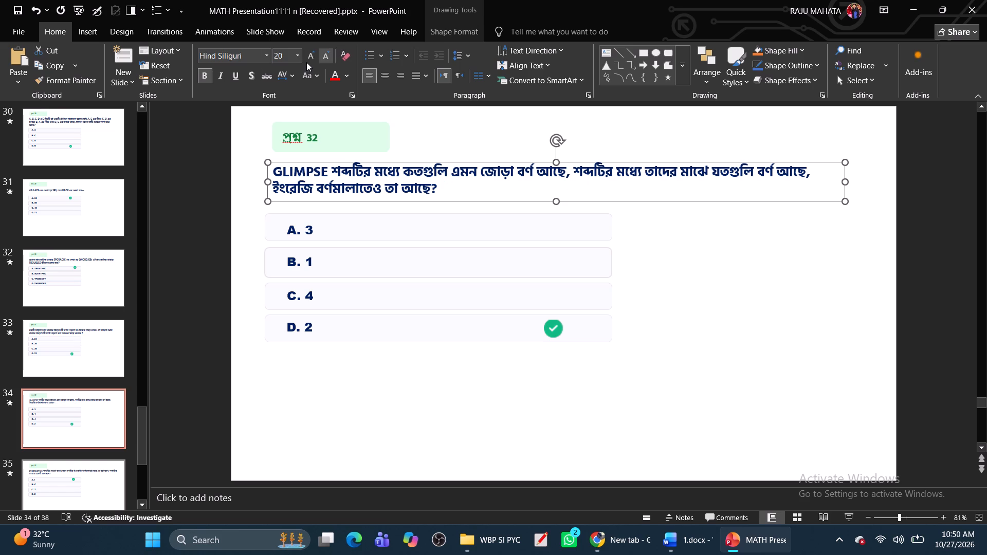
pyautogui.click(308, 60)
# Set the question text on slide 35 to Hind Siliguri, size 24.
pyautogui.click(88, 486)
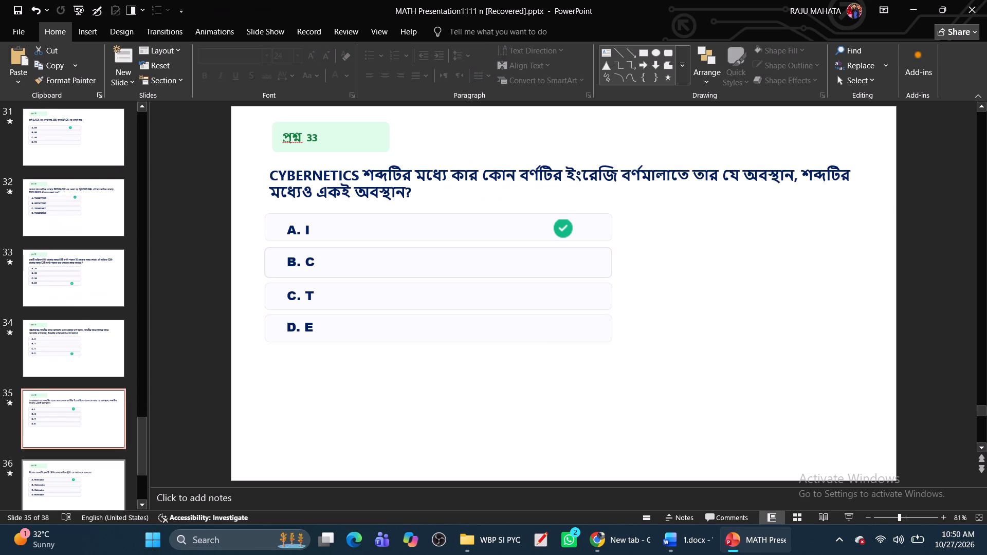
pyautogui.click(292, 187)
pyautogui.click(305, 202)
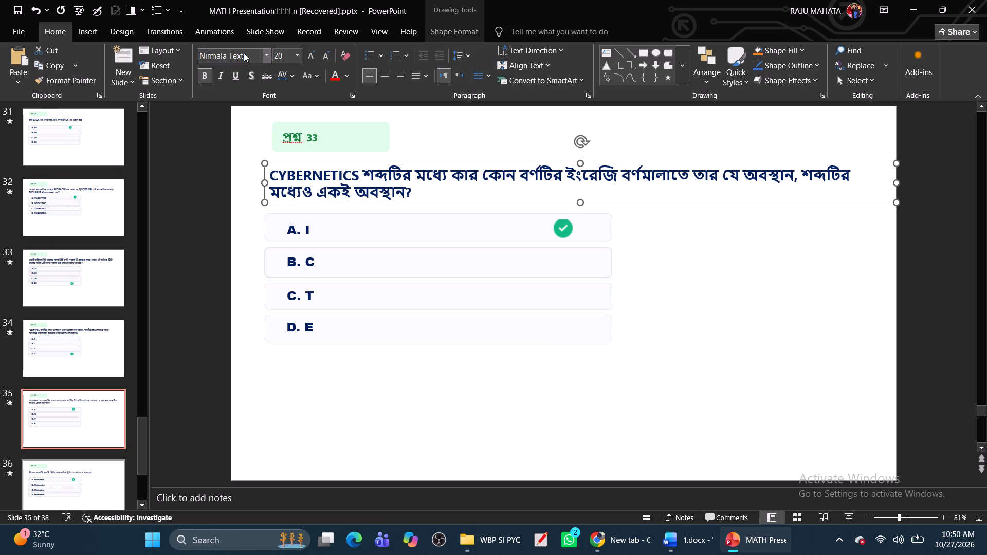
pyautogui.click(244, 53)
pyautogui.press('h')
pyautogui.press('Return')
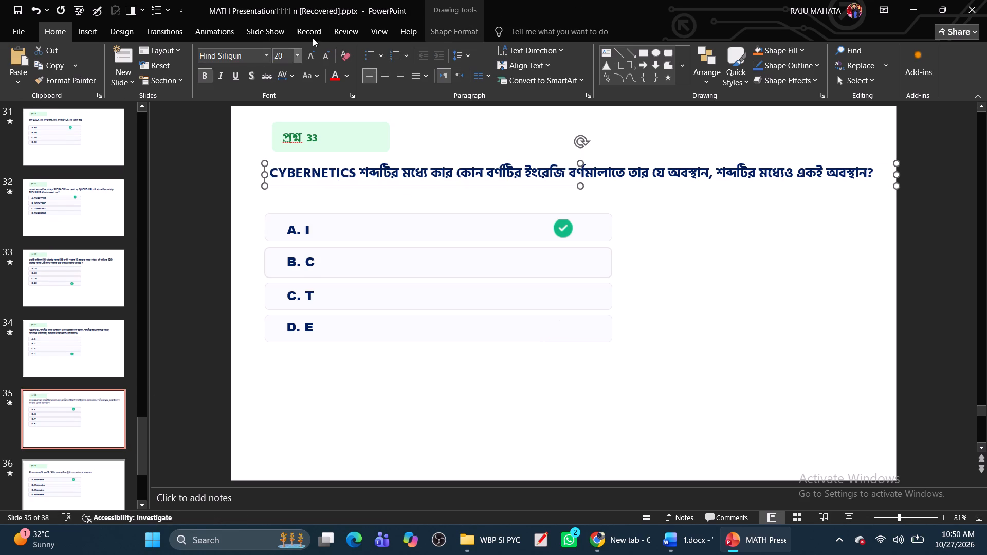
pyautogui.click(314, 52)
# Set the question text on slide 36 to Hind Siliguri, size 24.
pyautogui.click(103, 473)
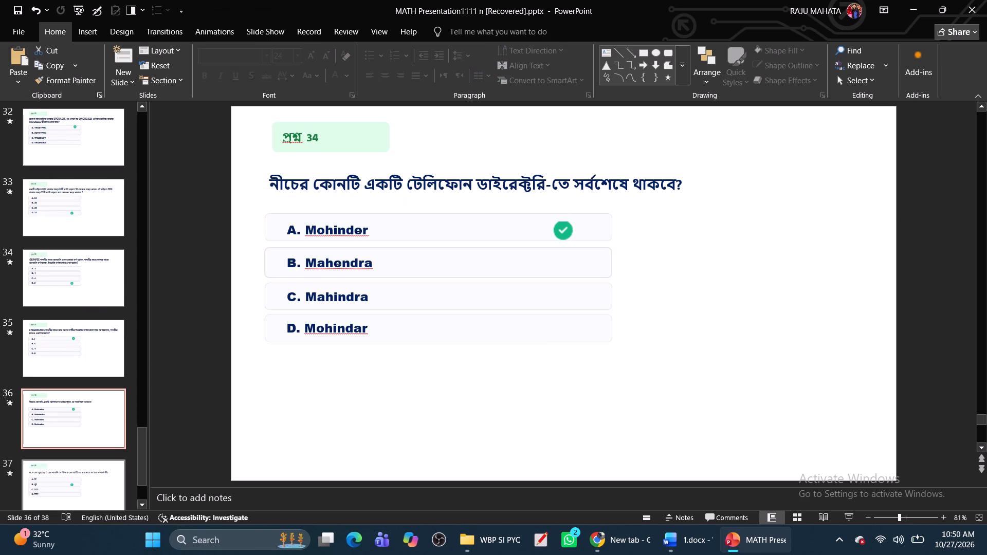
pyautogui.click(318, 183)
pyautogui.click(325, 192)
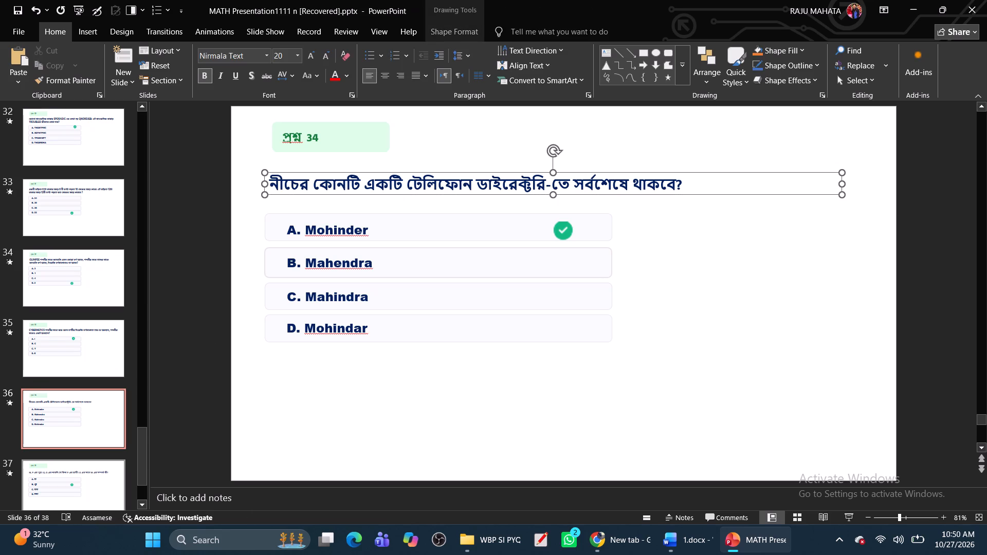
pyautogui.click(228, 57)
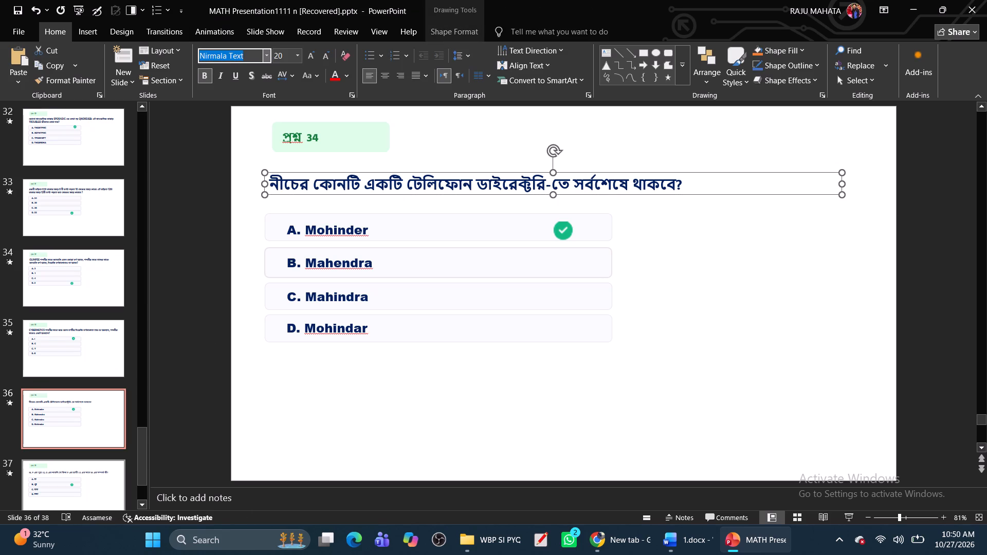
pyautogui.press('h')
pyautogui.press('Return')
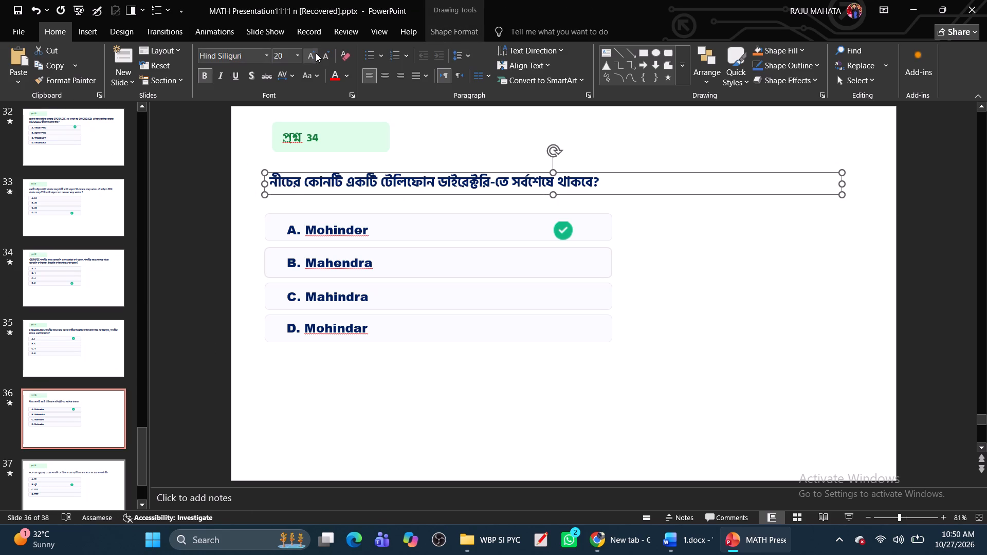
pyautogui.click(315, 53)
# Set the question text on slide 37 to Hind Siliguri, size 24.
pyautogui.click(80, 477)
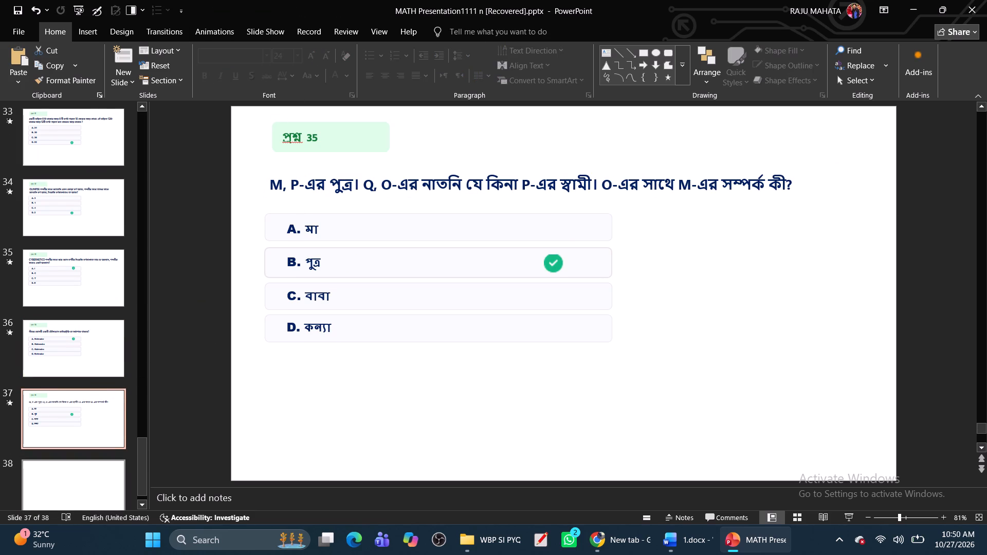
pyautogui.click(307, 185)
pyautogui.click(312, 194)
pyautogui.click(233, 53)
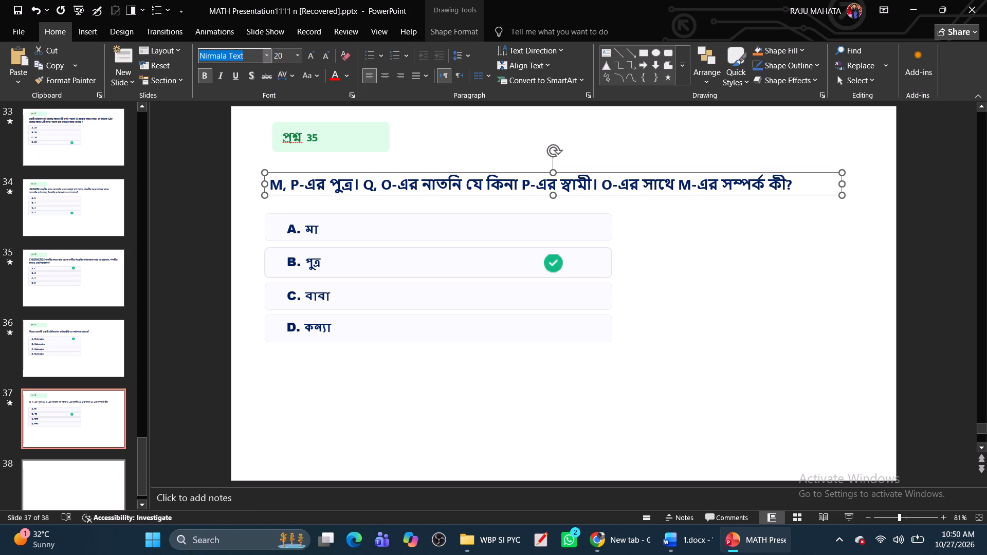
pyautogui.press('h')
pyautogui.press('Return')
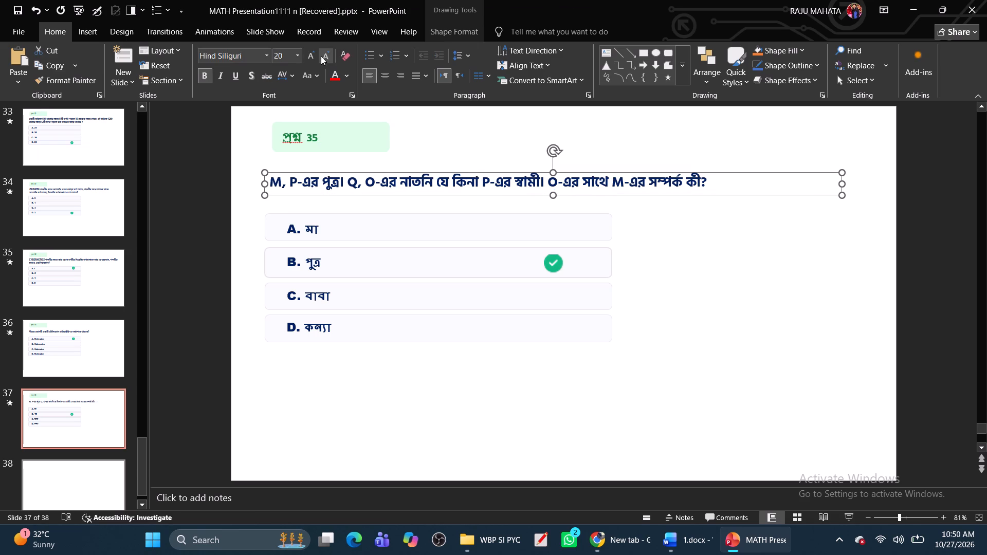
pyautogui.click(312, 54)
# Check the last slide, the title slide and the question 01 slide of the presentation.
pyautogui.click(99, 479)
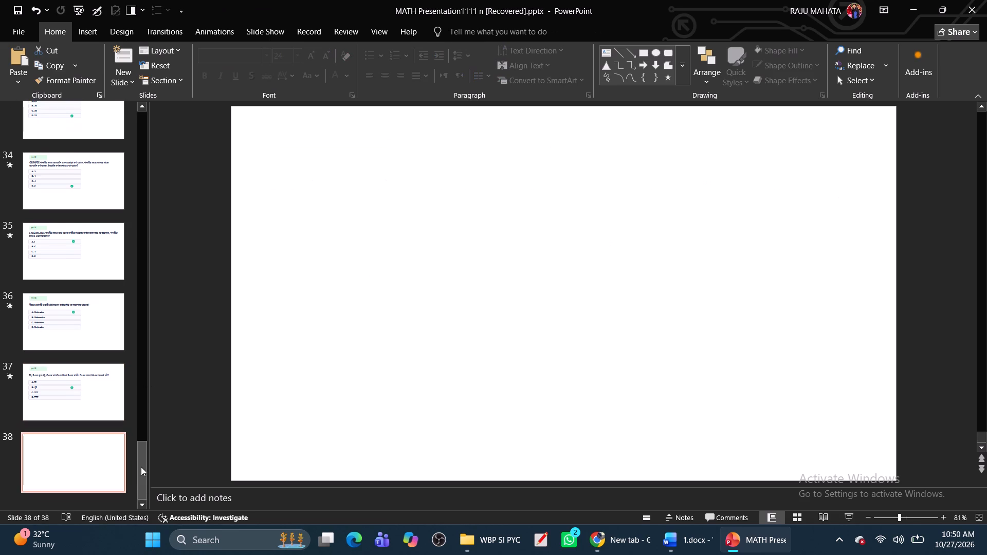
pyautogui.moveTo(141, 467); pyautogui.dragTo(167, 88)
pyautogui.click(111, 145)
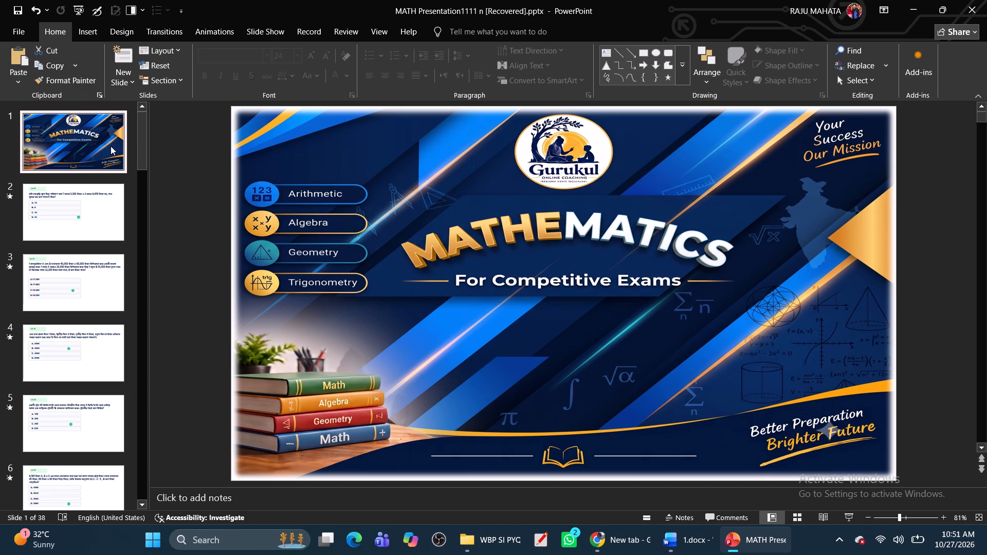
pyautogui.click(89, 214)
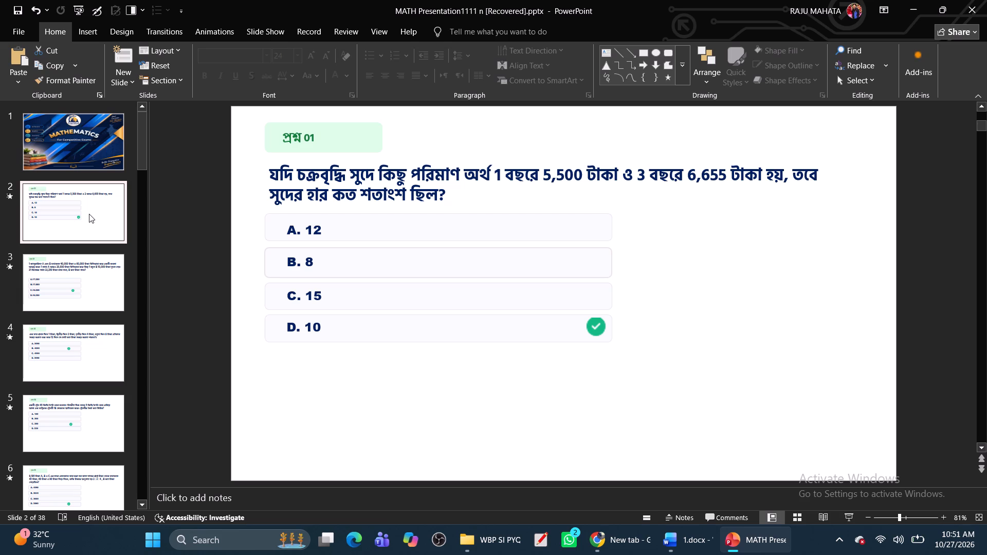
pyautogui.press('alt+super+x')
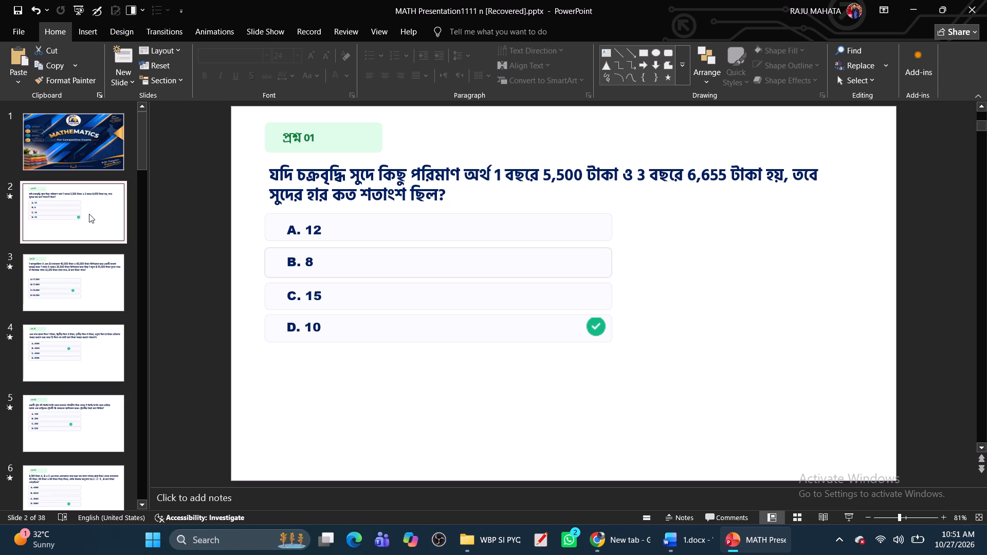
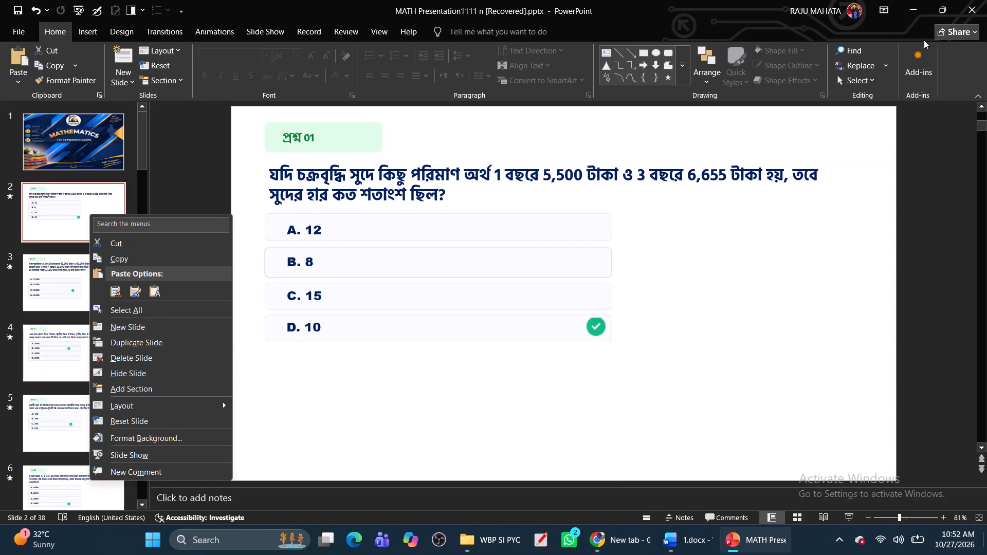
# Preview the question 01 slide as a slide show, play its check mark animation, and return to editing.
pyautogui.click(772, 369)
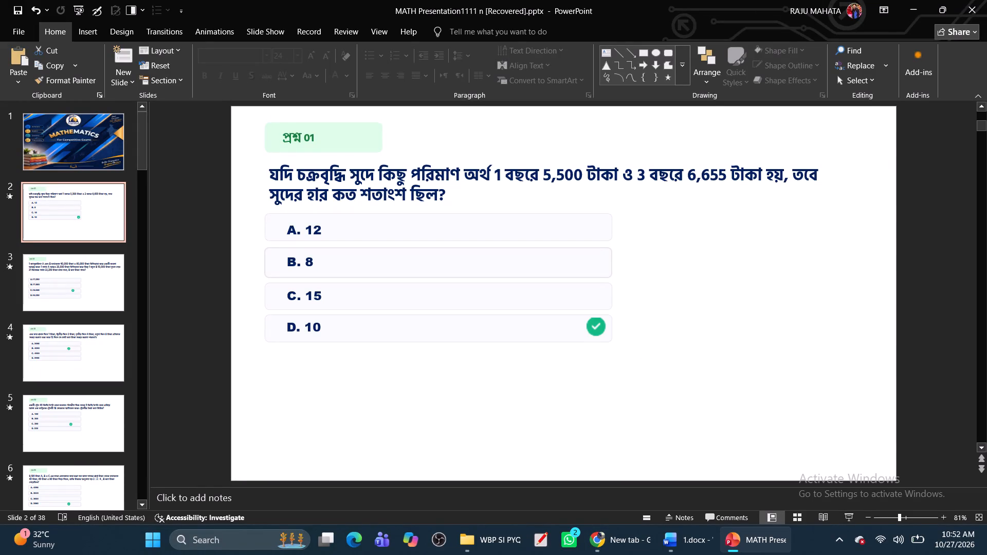
pyautogui.click(848, 517)
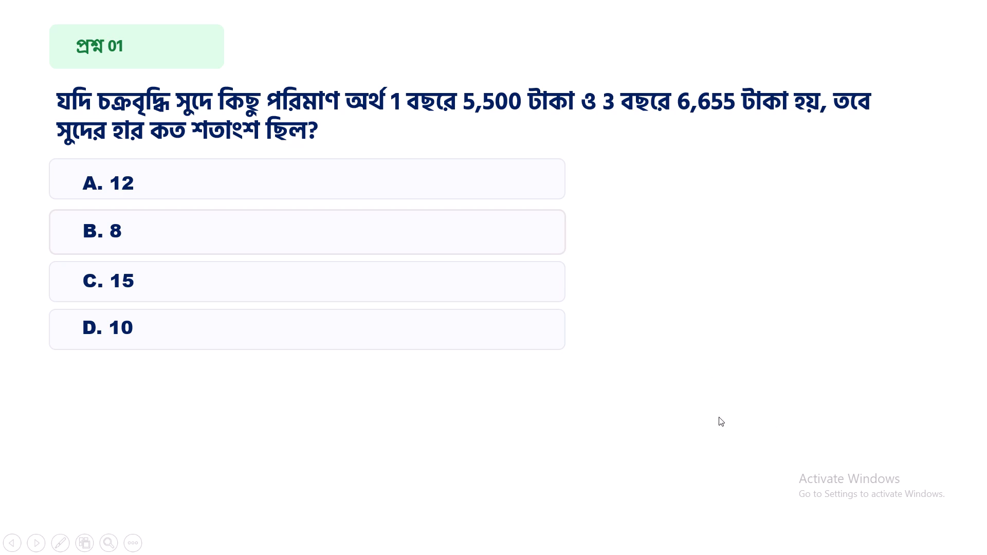
pyautogui.press('Down')
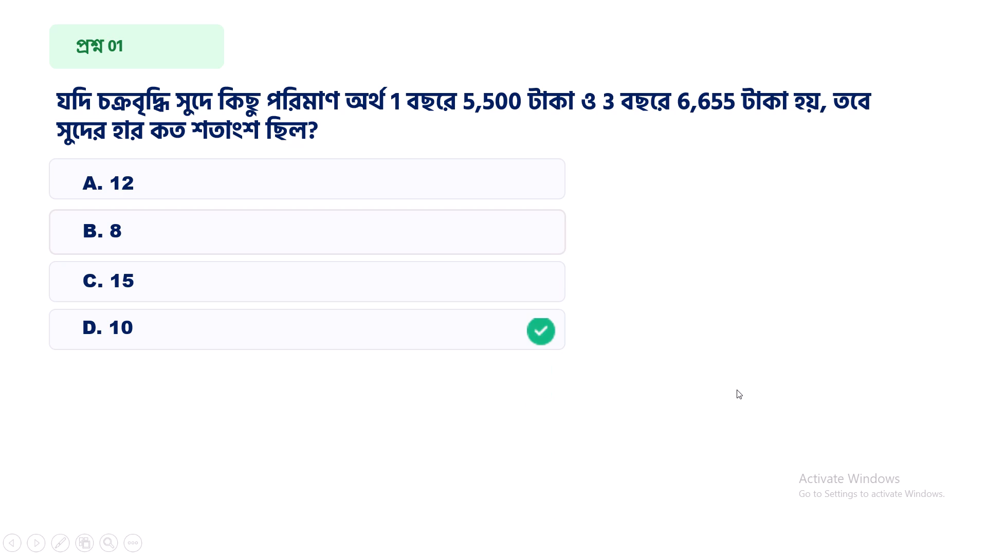
pyautogui.press('Escape')
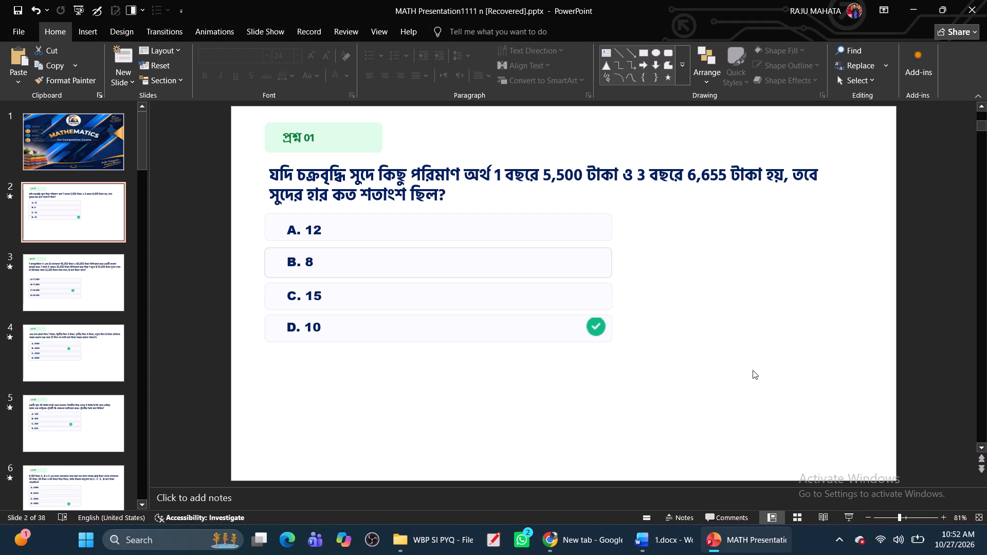
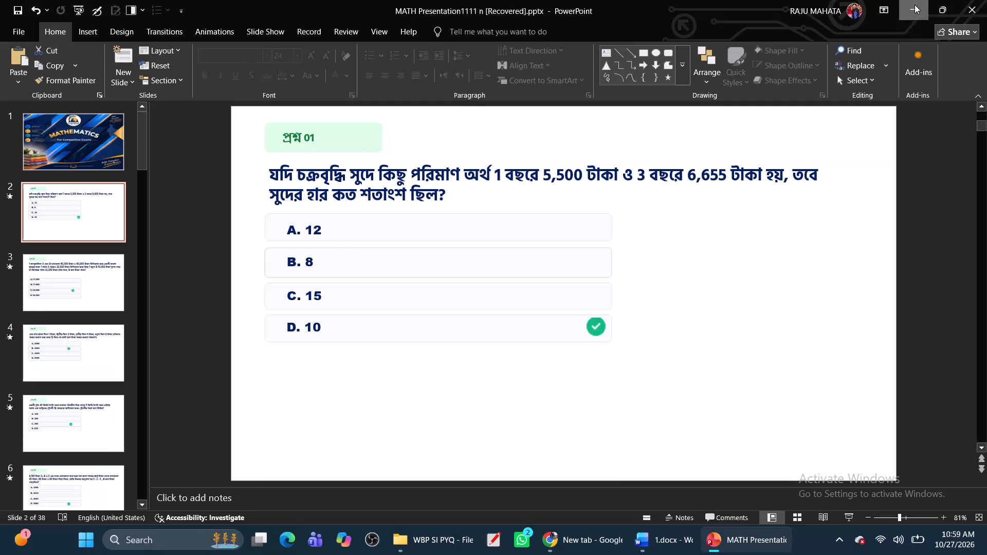
# Minimize the MATH presentation and close the WBP SI PYQ folder window and the 1.docx Word document.
pyautogui.click(915, 5)
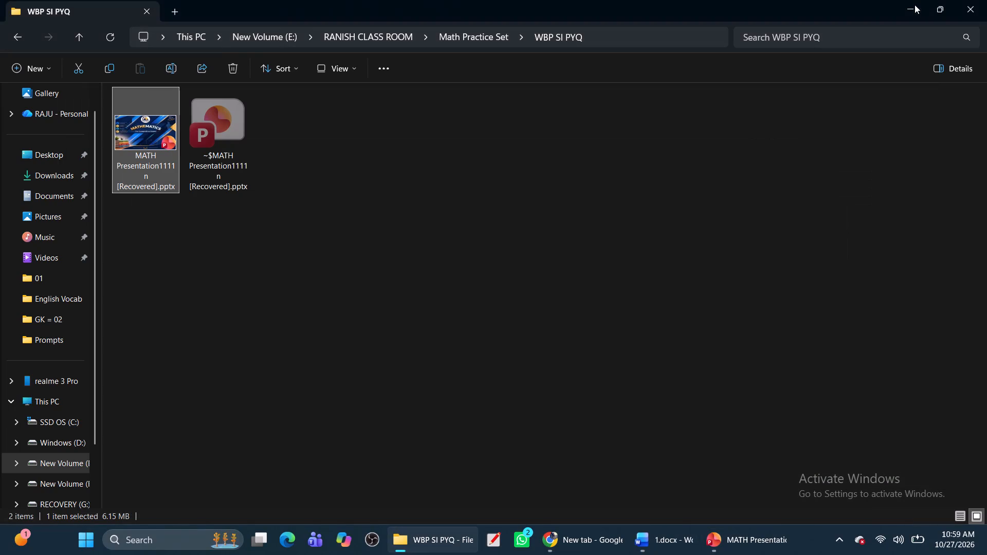
pyautogui.click(986, 5)
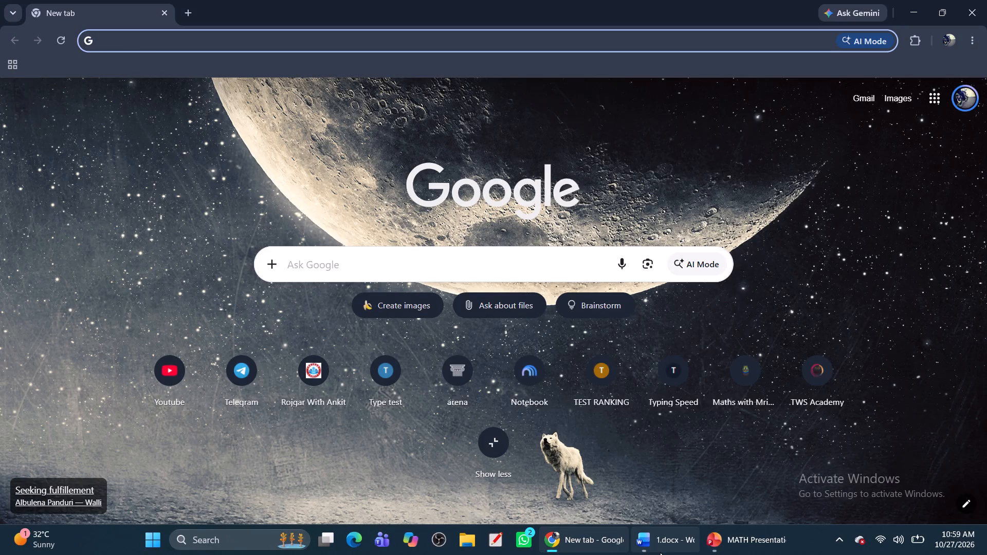
pyautogui.click(661, 552)
pyautogui.click(986, 0)
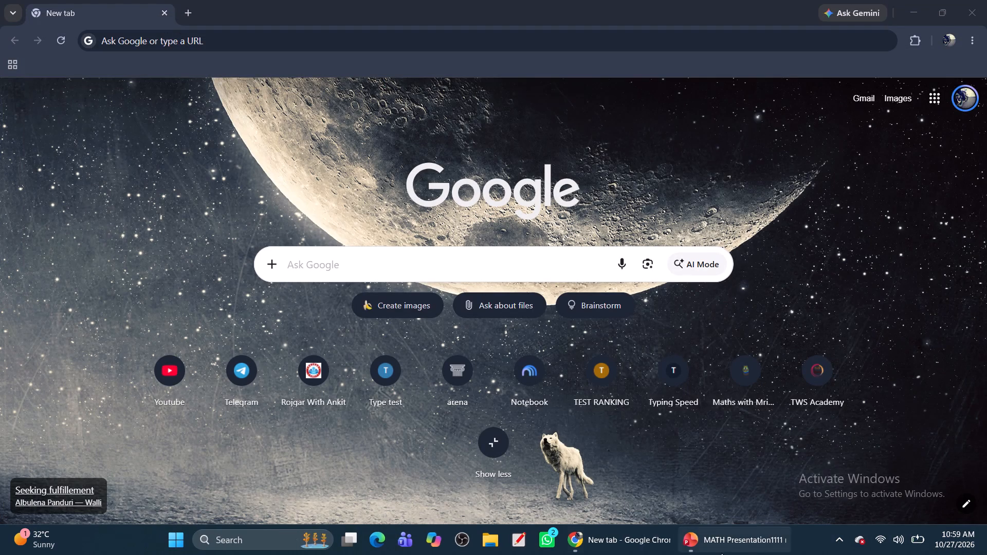
# Switch to WhatsApp.
pyautogui.click(542, 546)
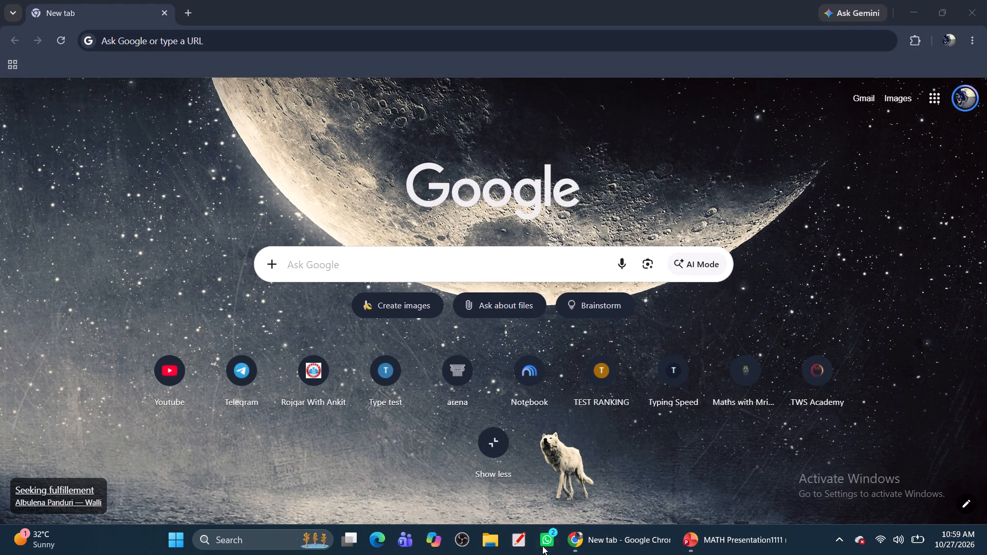